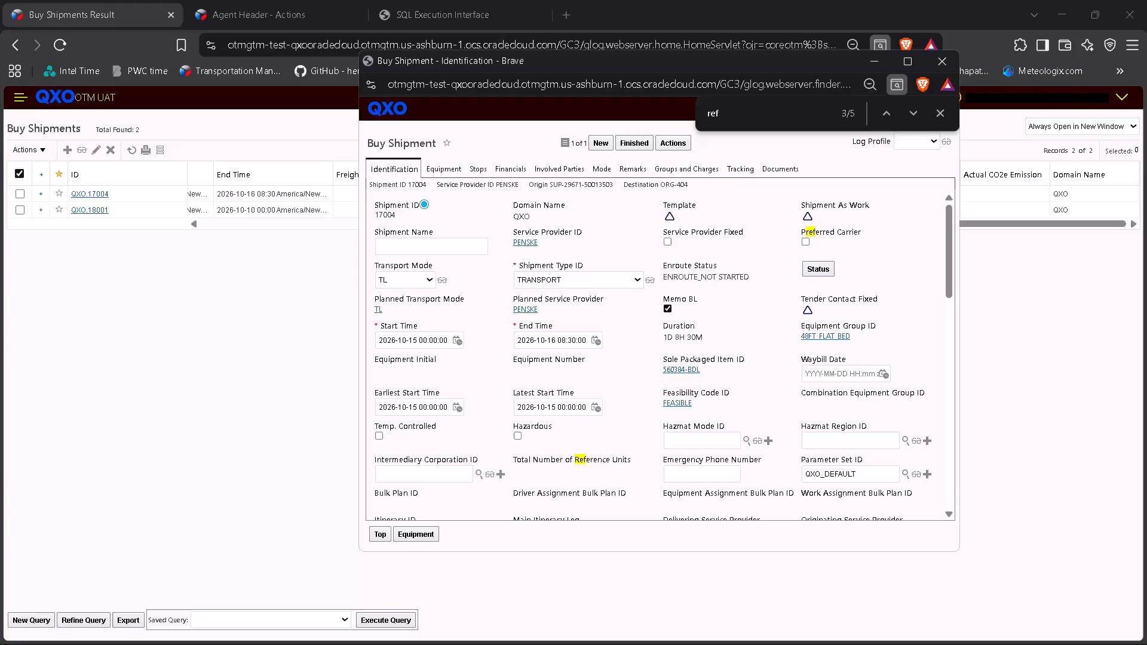
# Start editing the empty Shipment Name of buy shipment 17004.
pyautogui.click(479, 245)
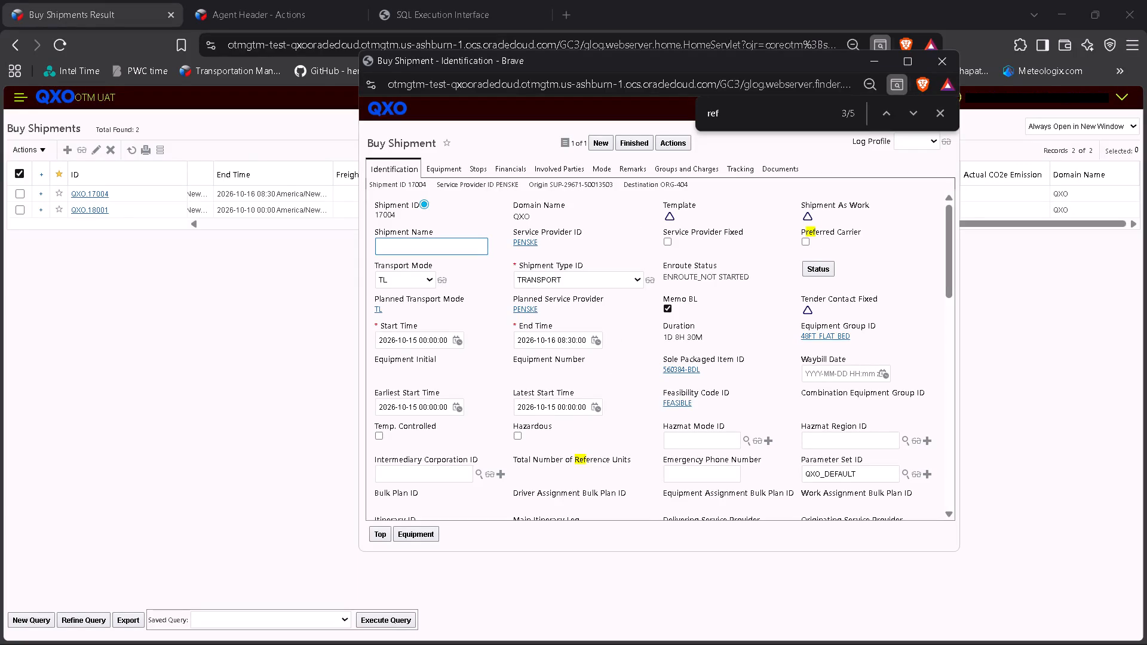
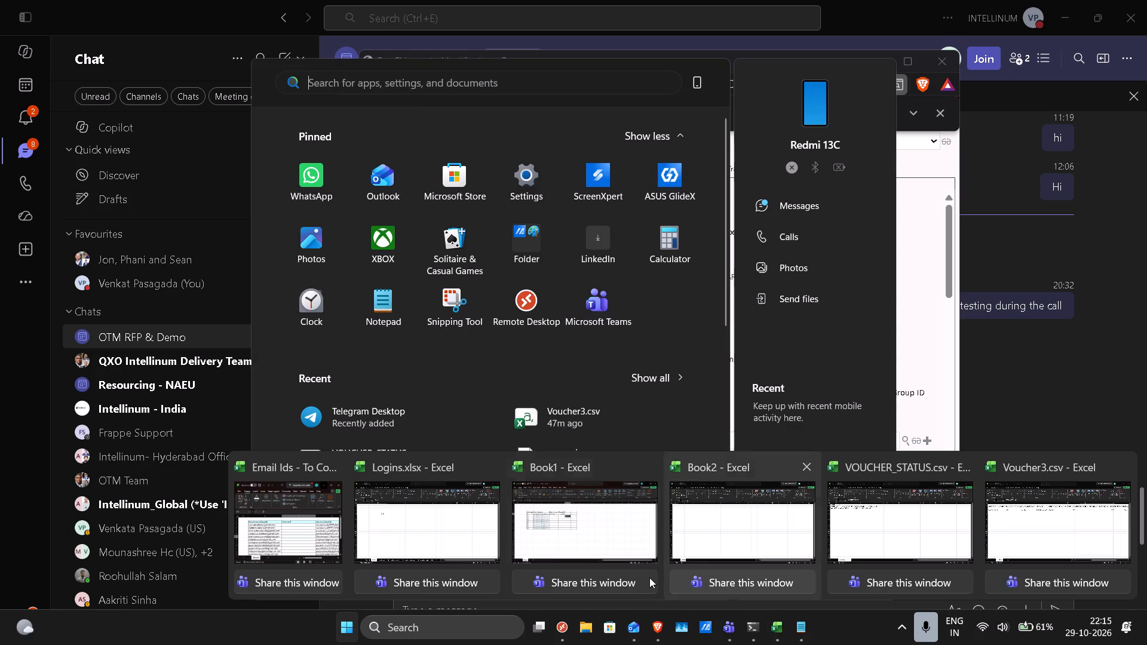
# Switch to the Book1 workbook in Excel and check the Shipment ID recorded for the first order release.
pyautogui.click(557, 543)
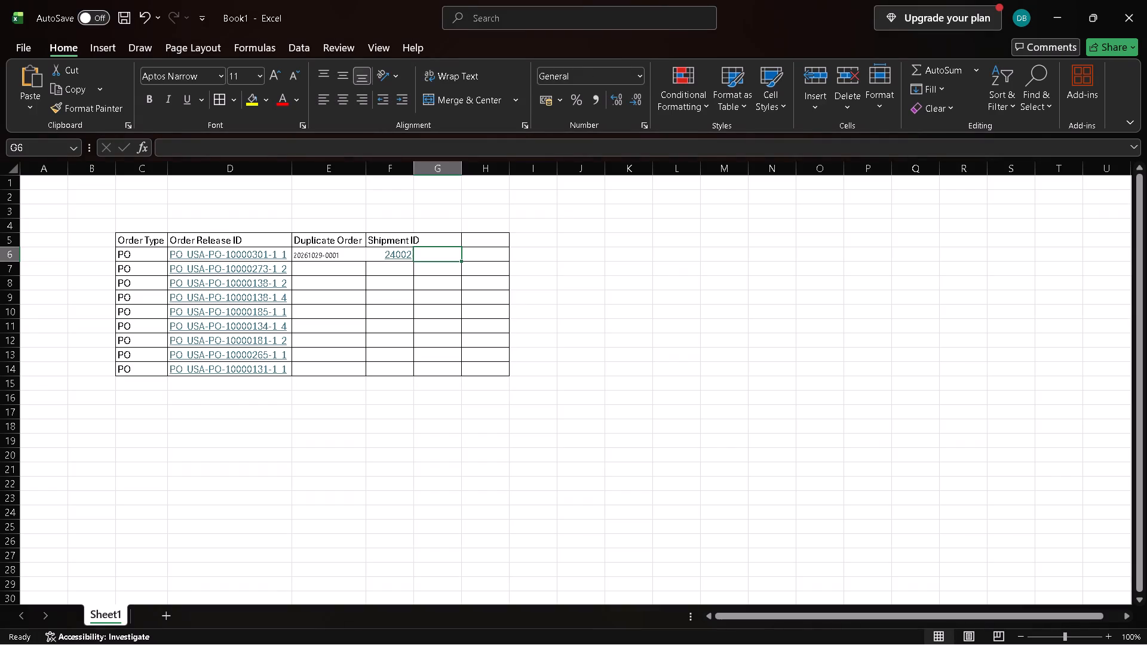
pyautogui.press('Left')
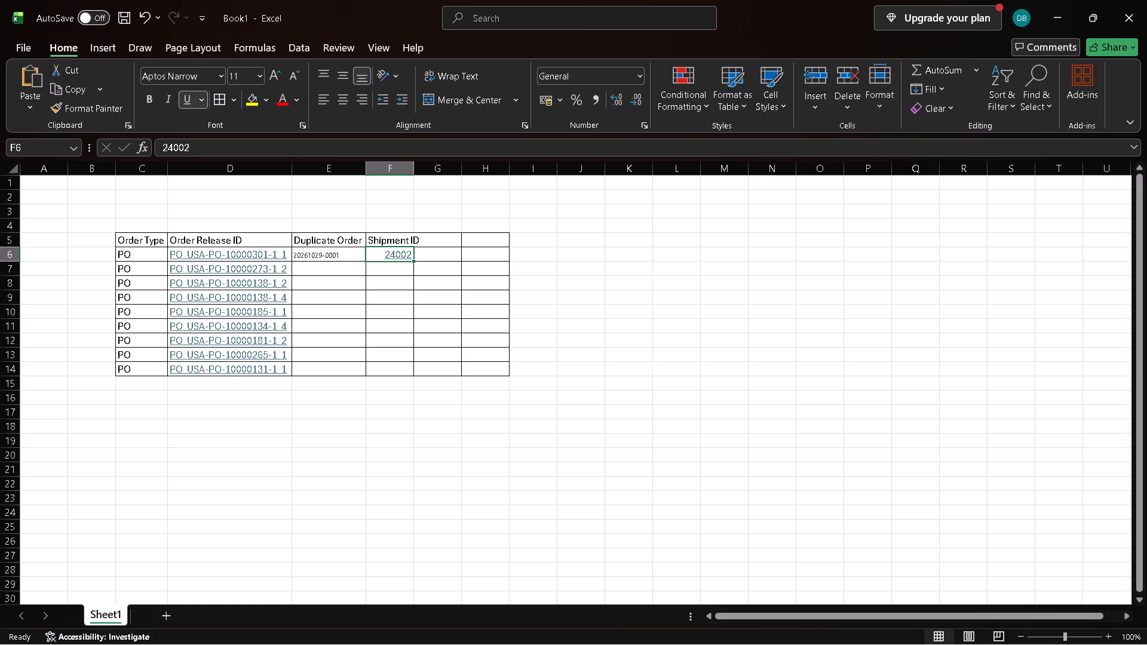
pyautogui.click(1068, 11)
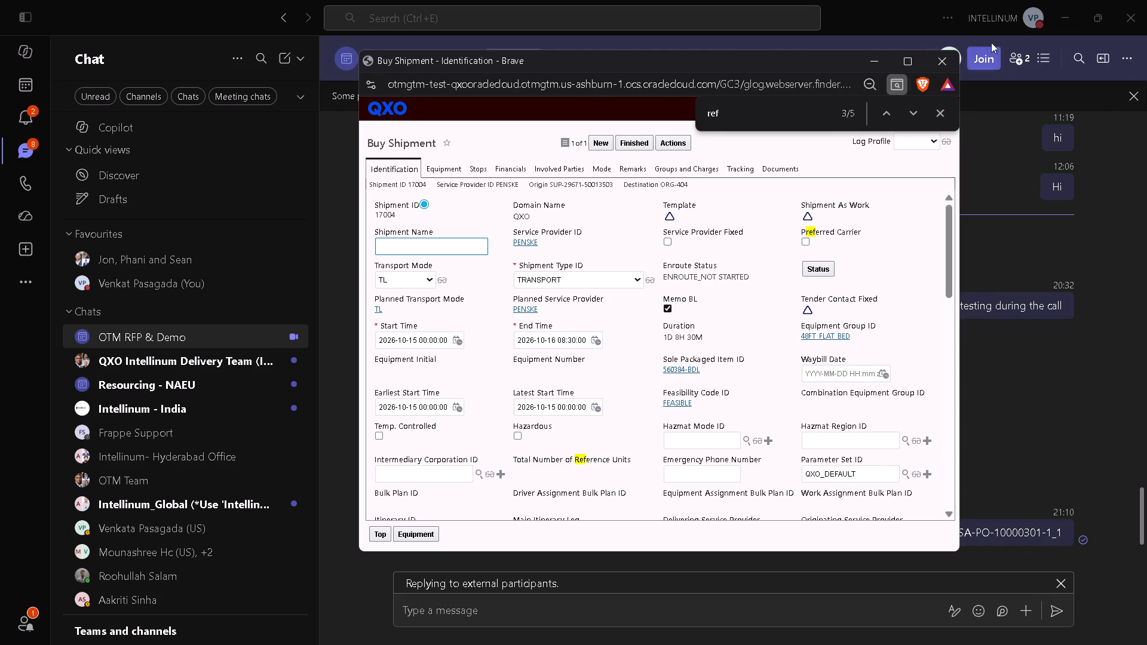
# Switch to the Agent Header page of OTM SIT in the browser and save the user role as FREIGHT_ANALYST.
pyautogui.click(1060, 20)
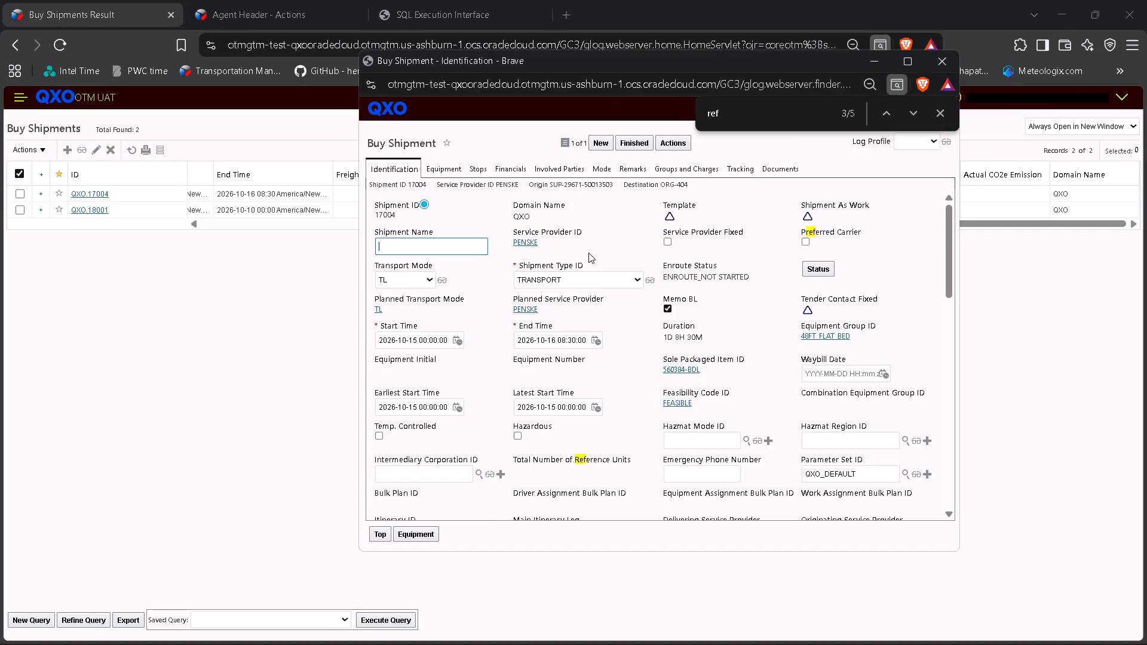
pyautogui.click(613, 218)
pyautogui.click(357, 320)
pyautogui.click(292, 296)
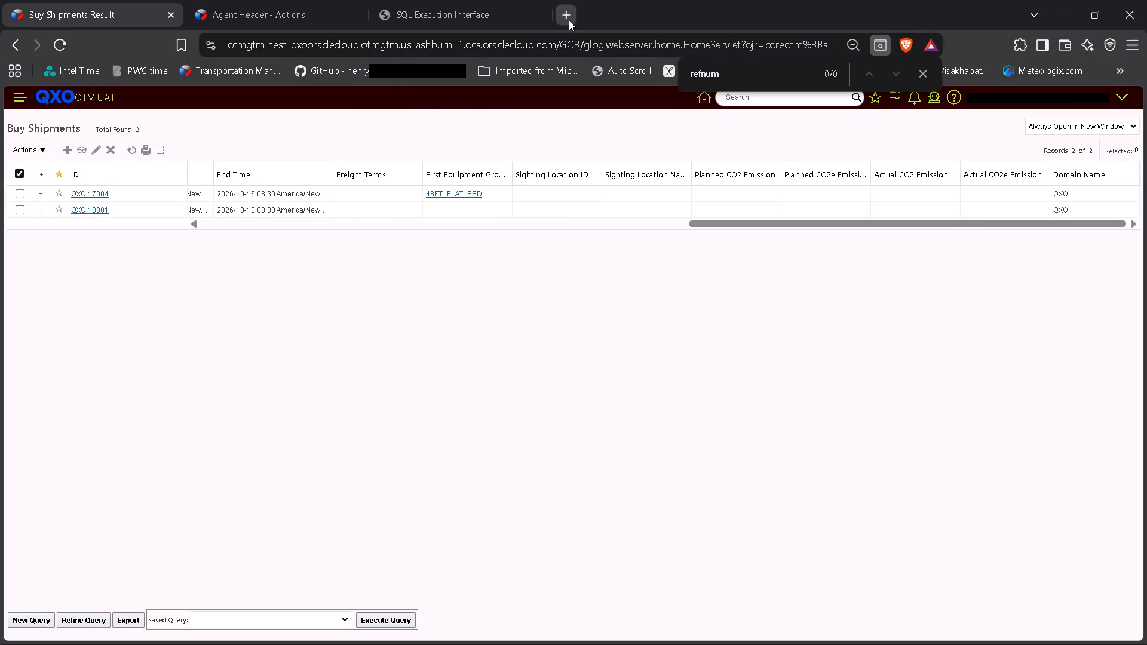
pyautogui.click(569, 20)
pyautogui.click(290, 24)
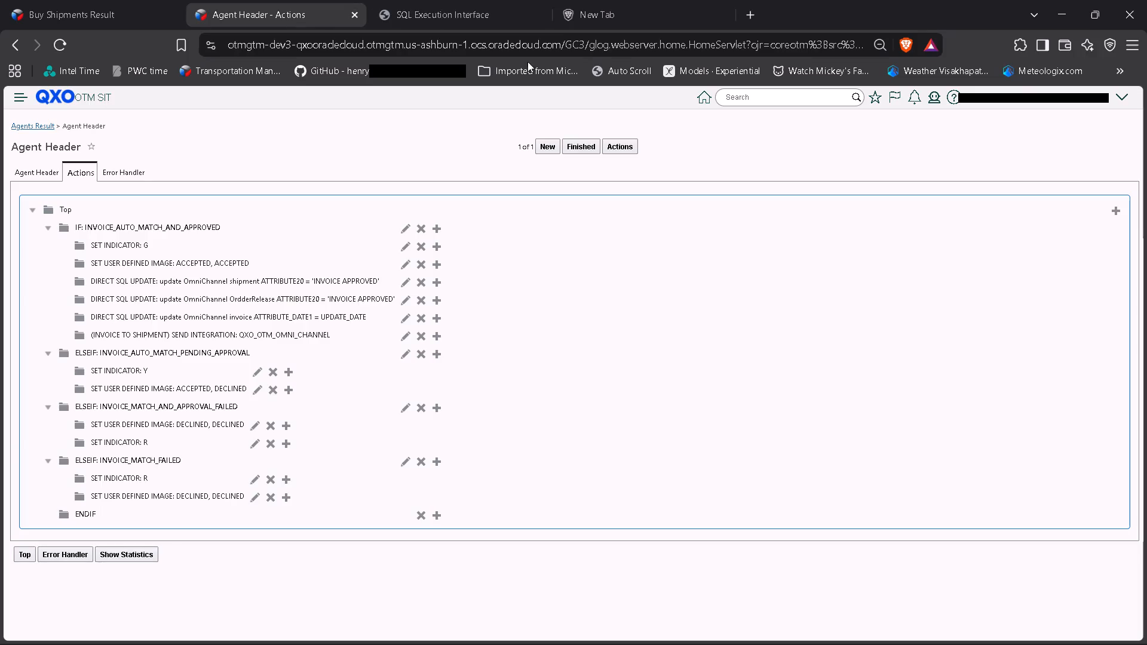
pyautogui.click(1036, 102)
pyautogui.click(1051, 204)
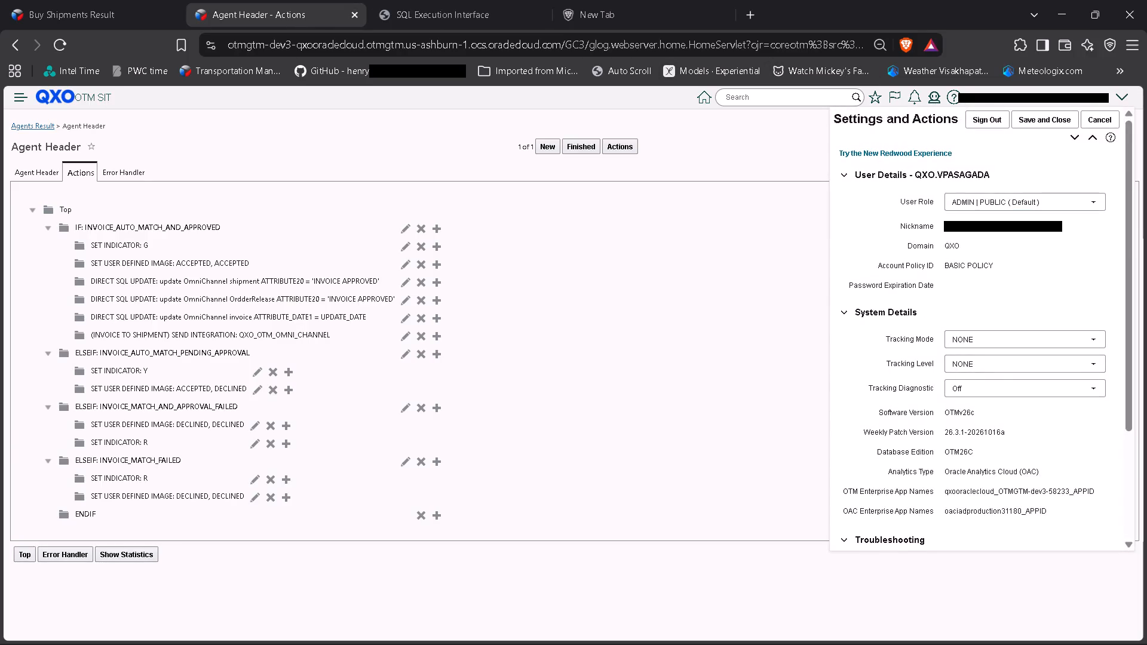
pyautogui.click(1017, 370)
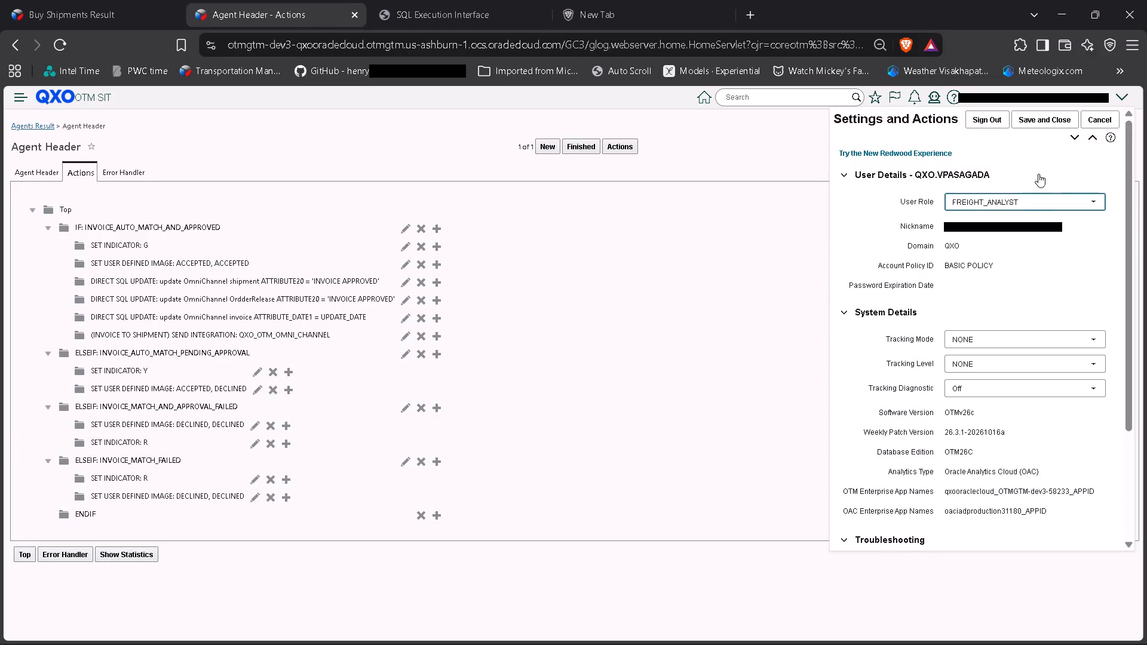
pyautogui.click(1039, 119)
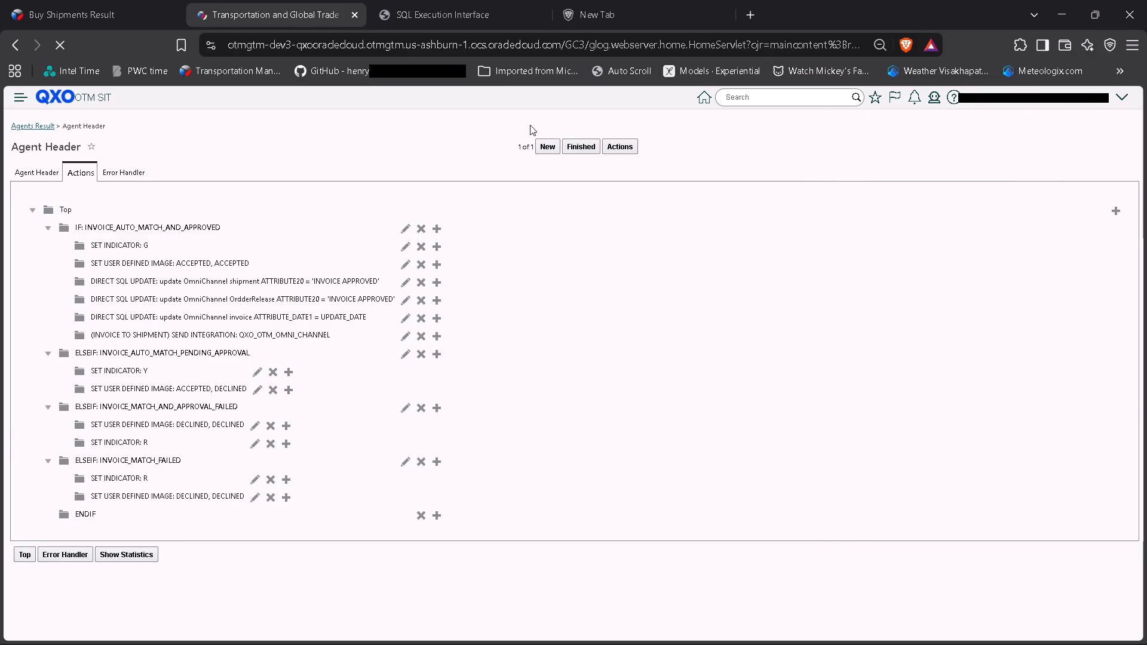
# Load the OTM UAT environment by changing the environment part of the OTM SIT page's address to test.
pyautogui.click(435, 18)
pyautogui.click(291, 24)
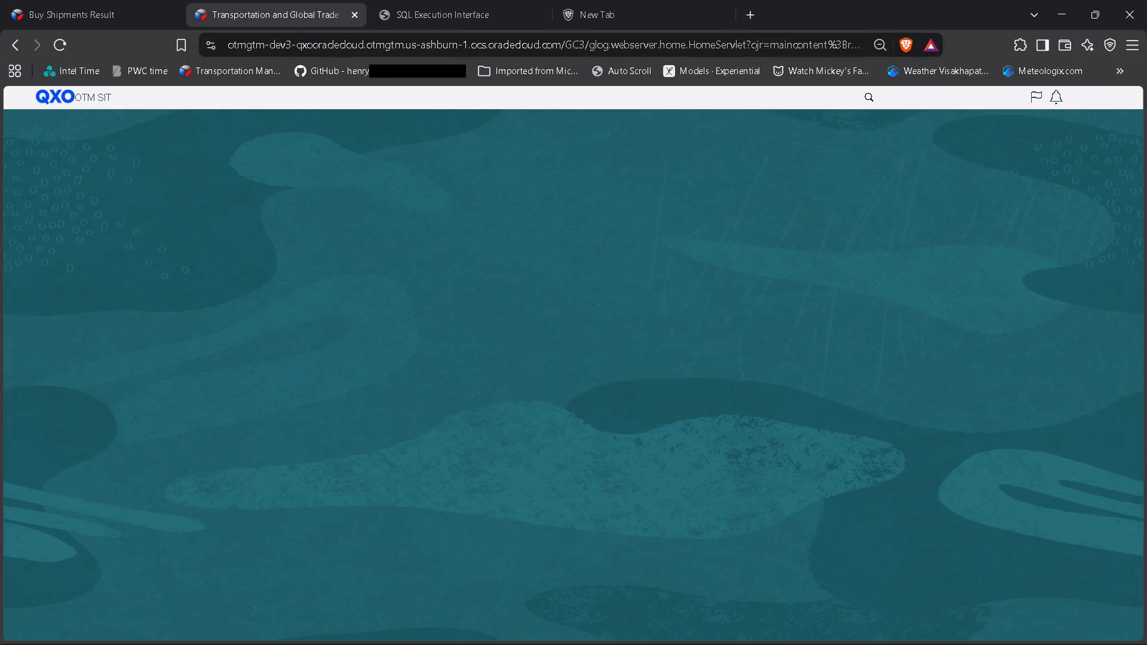
pyautogui.doubleClick(275, 46)
pyautogui.write('test')
pyautogui.press('Return')
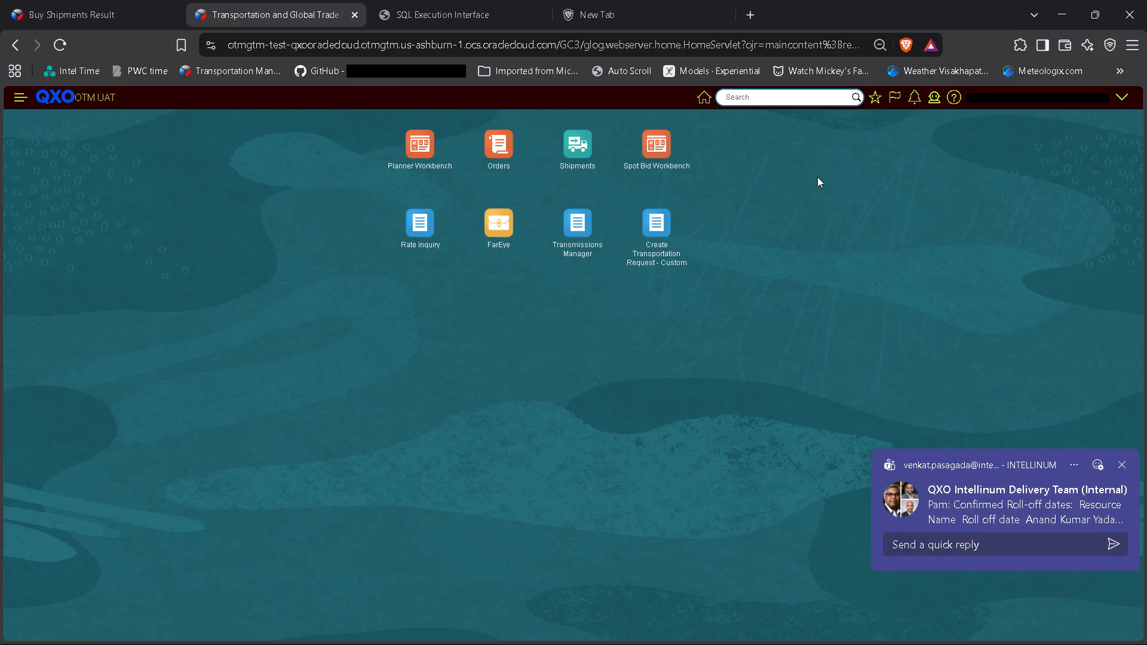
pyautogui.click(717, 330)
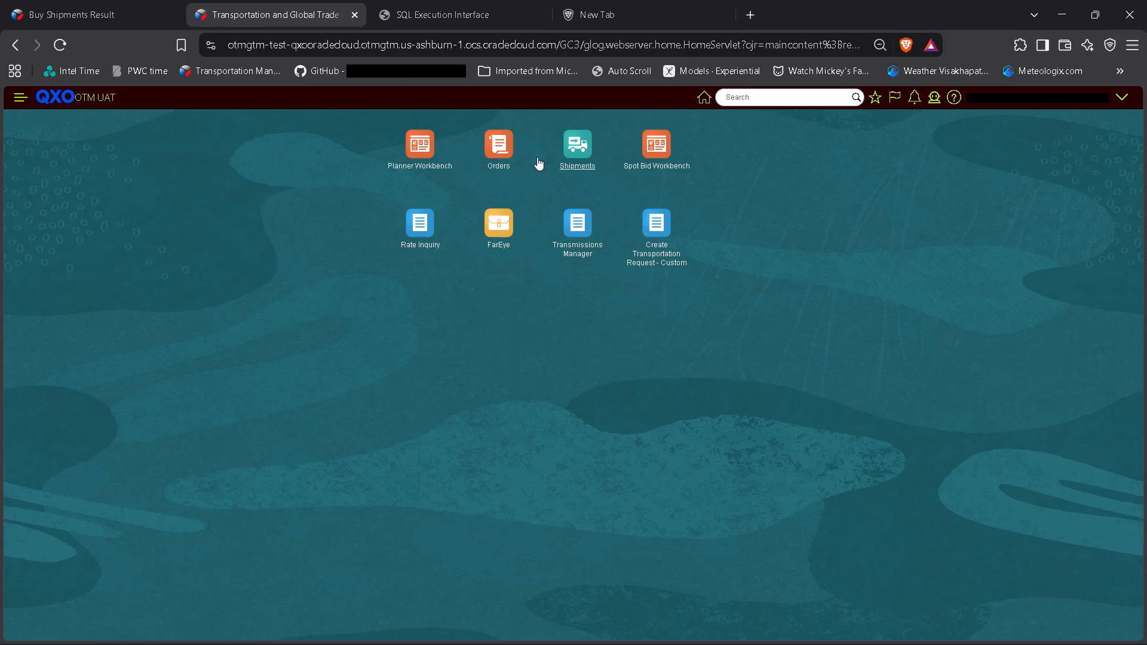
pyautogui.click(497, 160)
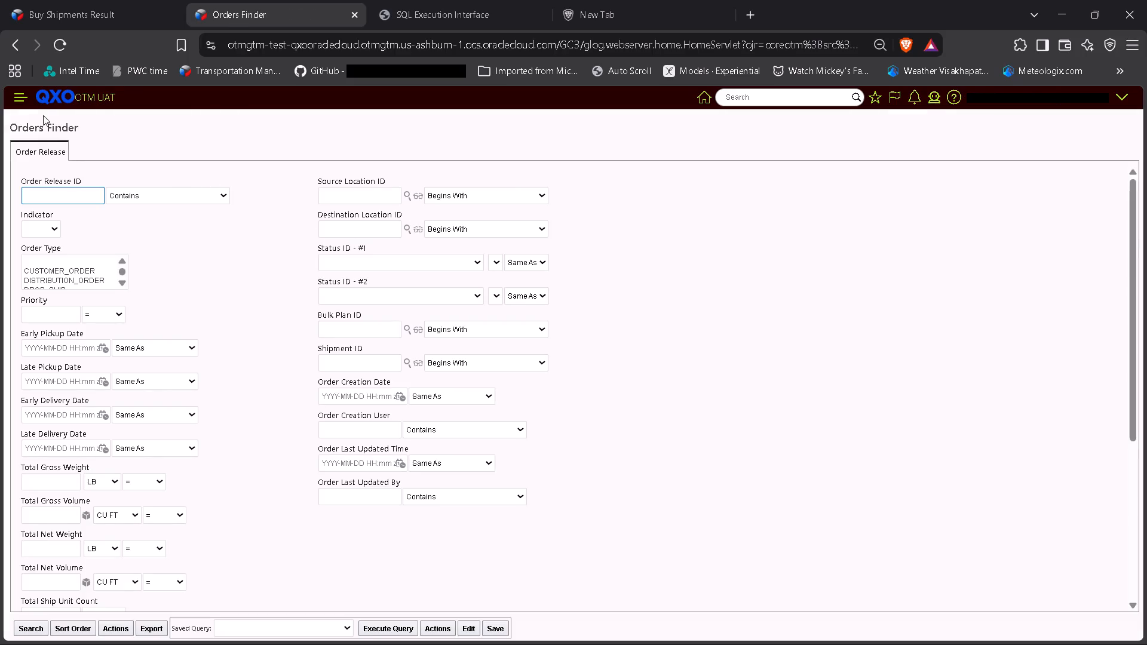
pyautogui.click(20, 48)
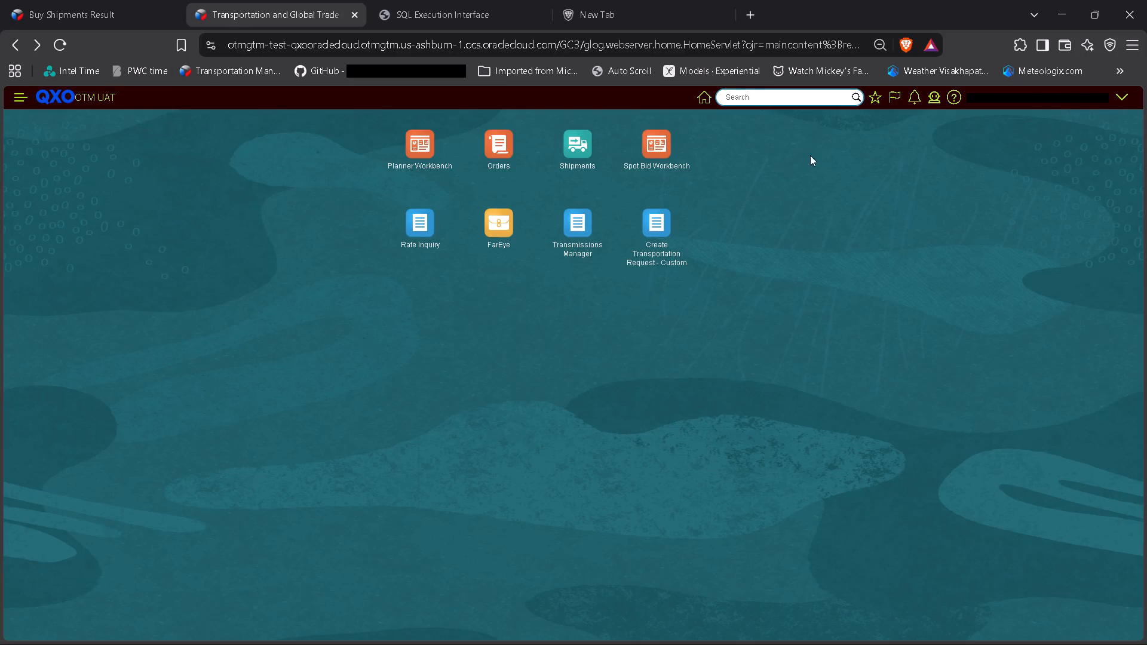
# Set the user role to FREIGHT_ANALYST in the OTM UAT user settings and save the change.
pyautogui.click(1051, 103)
pyautogui.click(1036, 203)
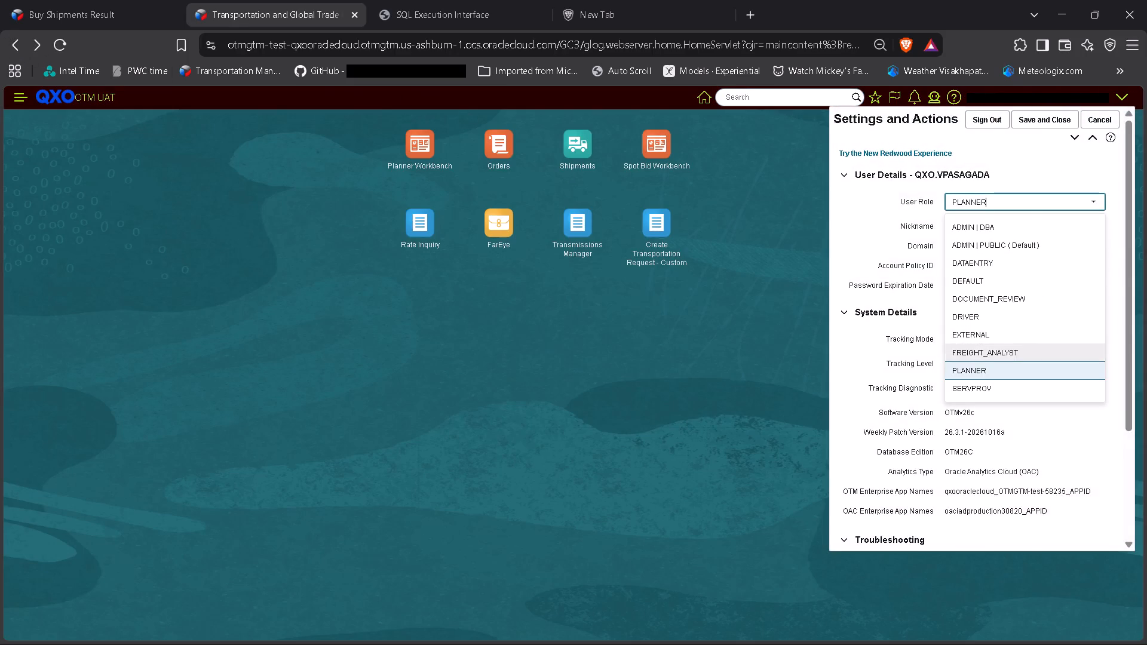
pyautogui.click(1005, 353)
pyautogui.click(1032, 120)
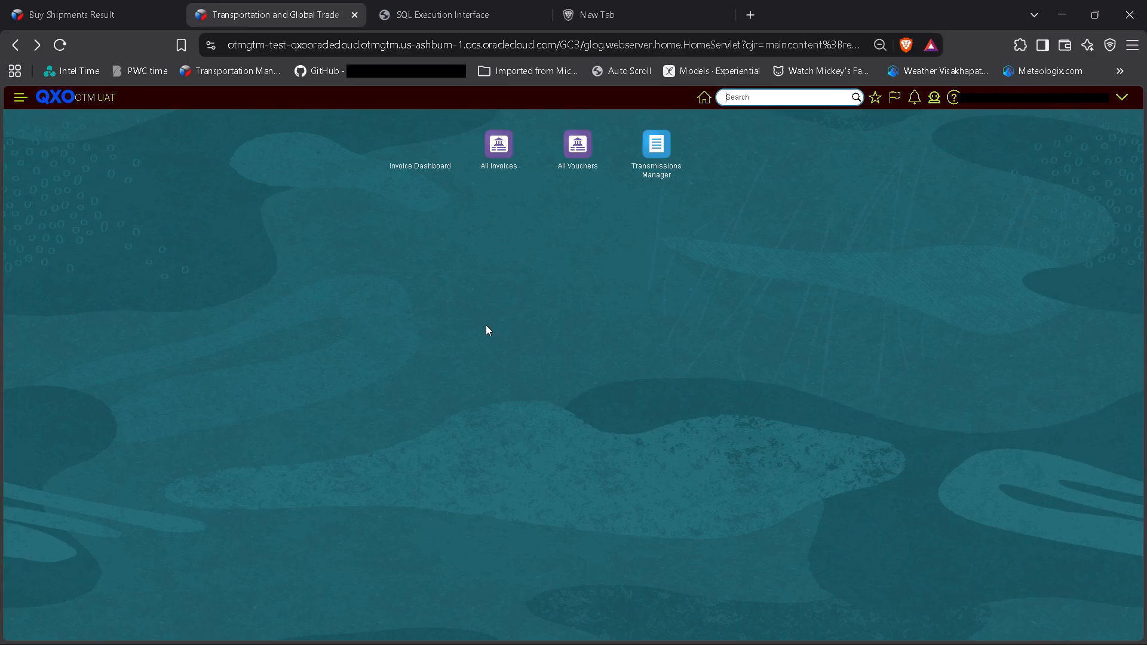
# Open the Invoice Dashboard and display the Unapproved invoices.
pyautogui.click(647, 260)
pyautogui.click(429, 163)
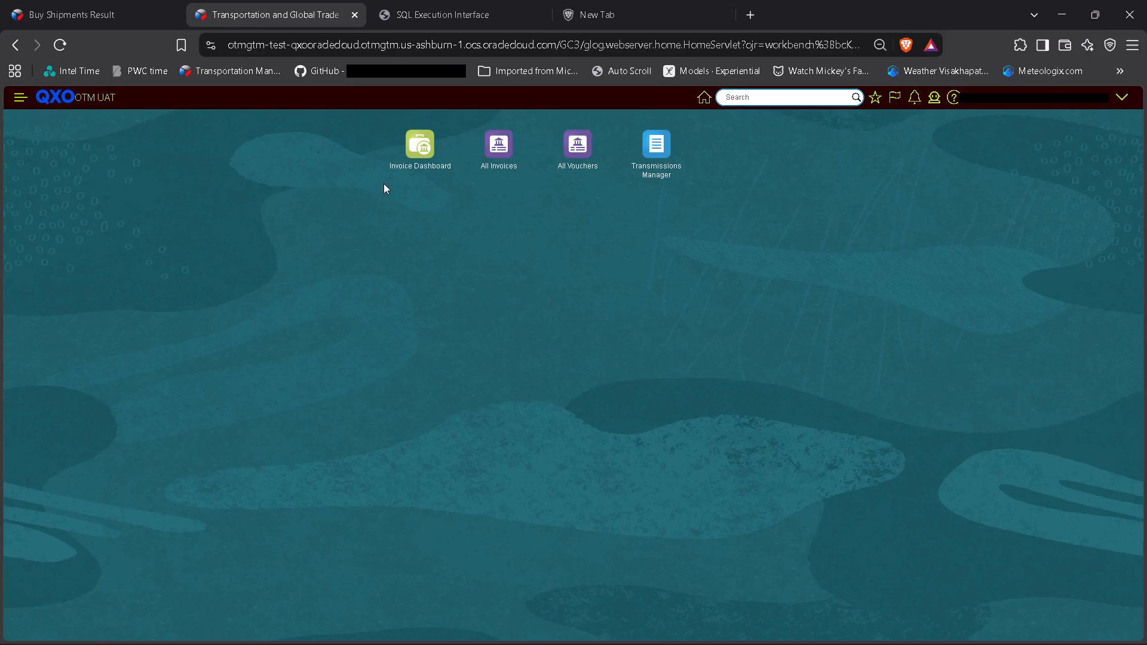
pyautogui.click(430, 159)
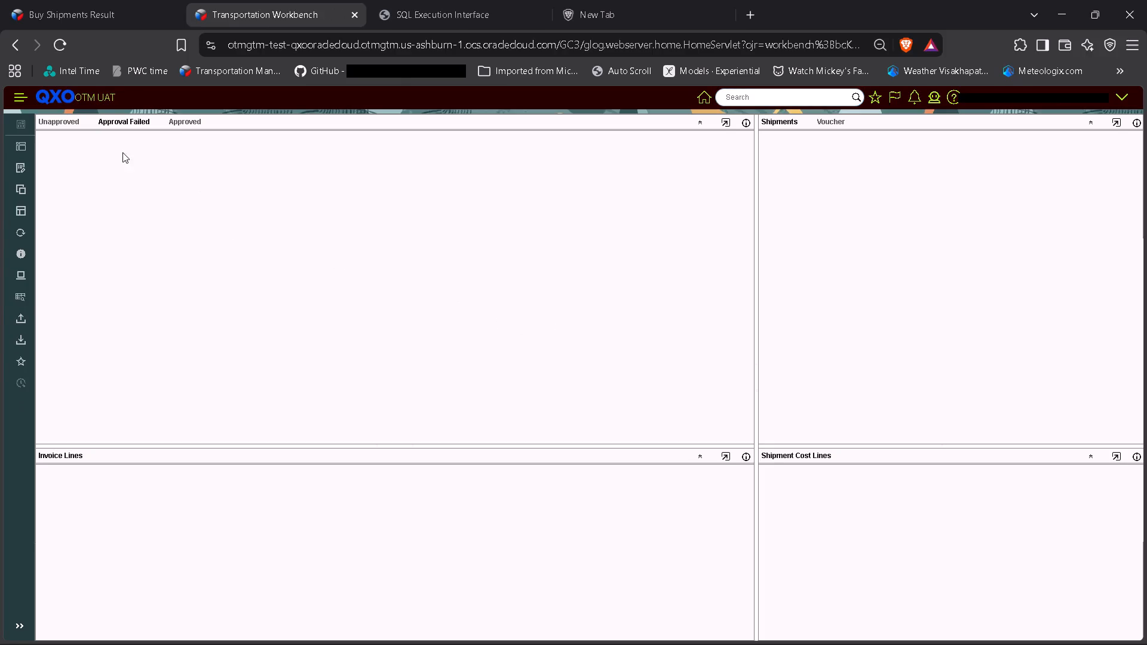
pyautogui.click(69, 119)
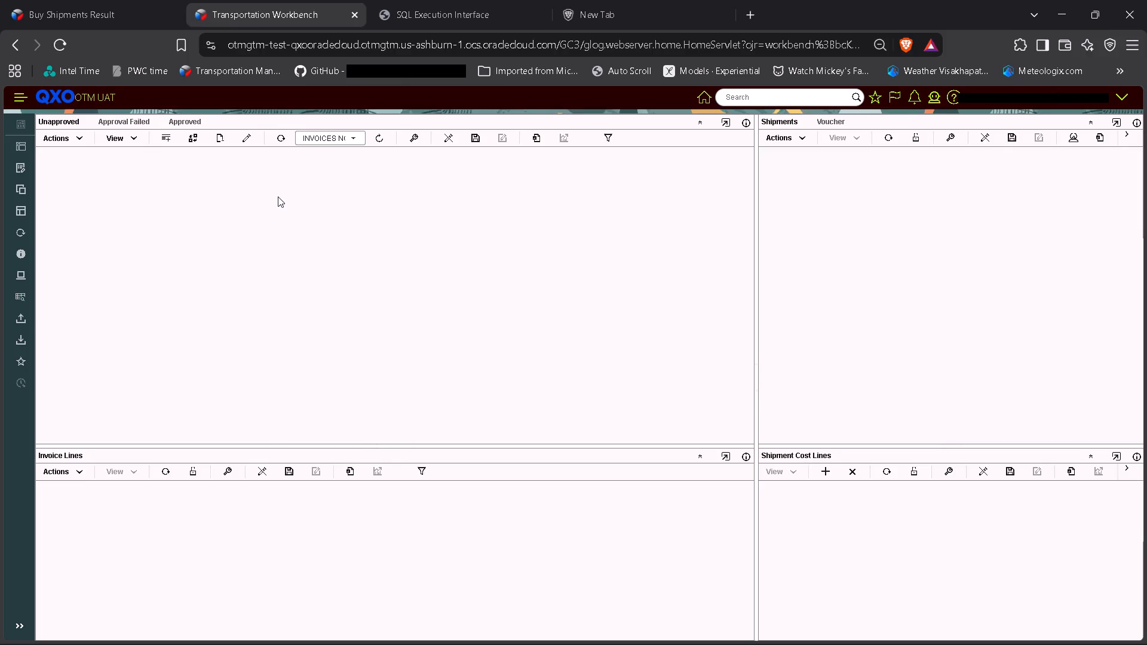
pyautogui.scroll(-5, 278, 205)
pyautogui.scroll(10, 278, 205)
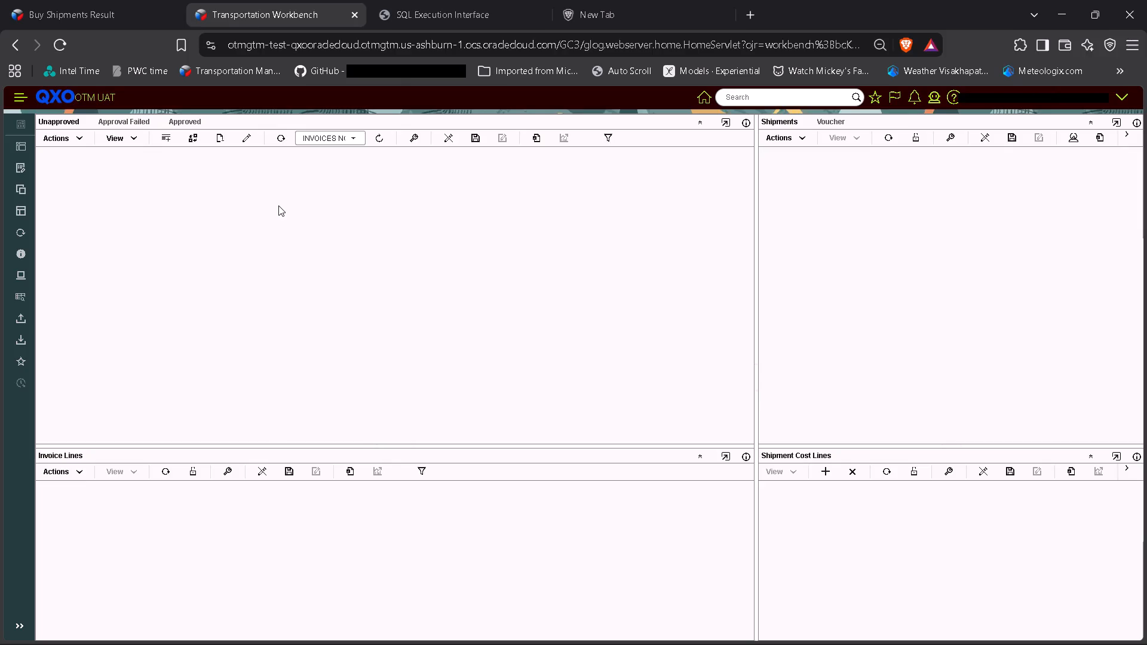
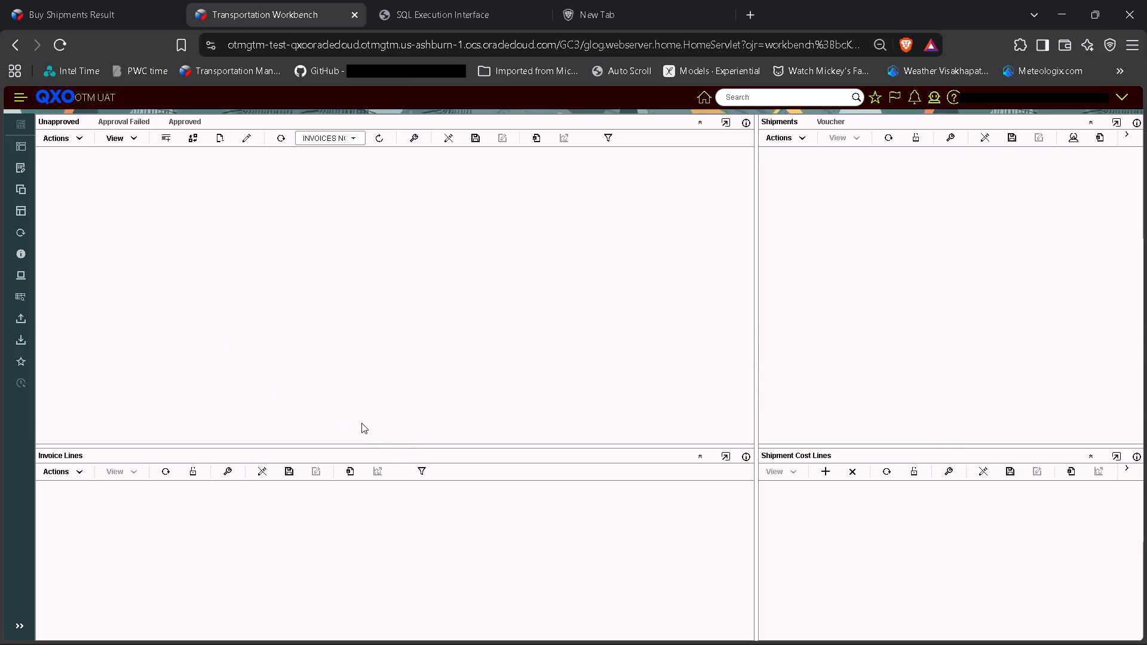
# Examine the Approved and Approval Failed invoices on the Invoice Dashboard.
pyautogui.click(183, 123)
pyautogui.click(392, 359)
pyautogui.scroll(-5, 294, 384)
pyautogui.scroll(-9, 459, 386)
pyautogui.click(122, 119)
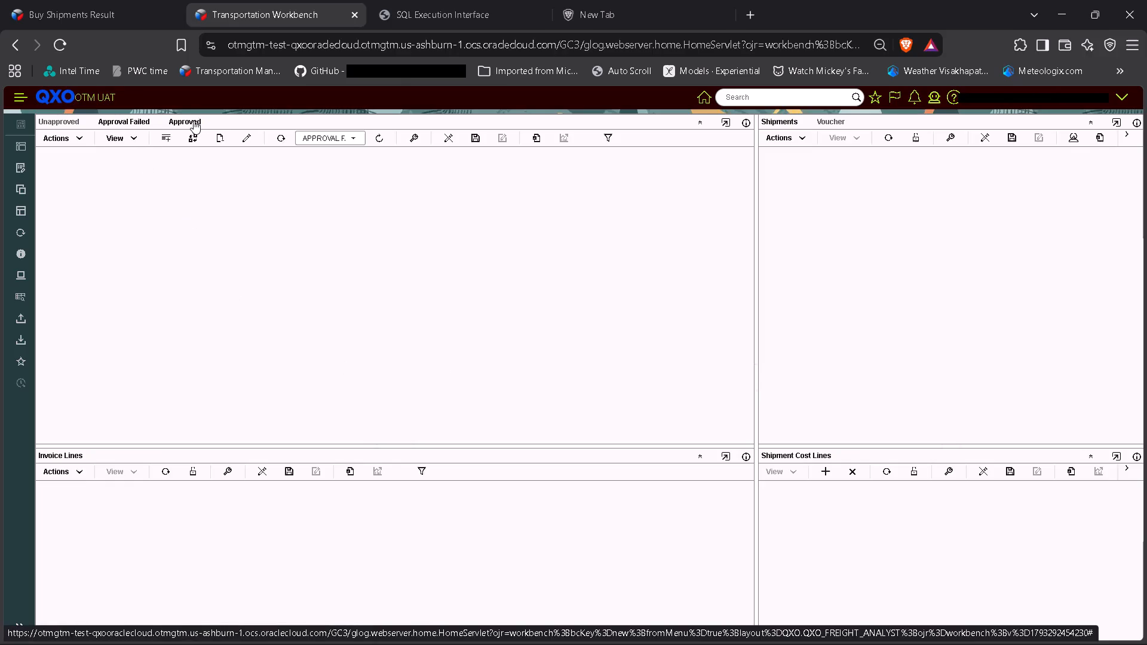
pyautogui.click(194, 121)
pyautogui.click(134, 121)
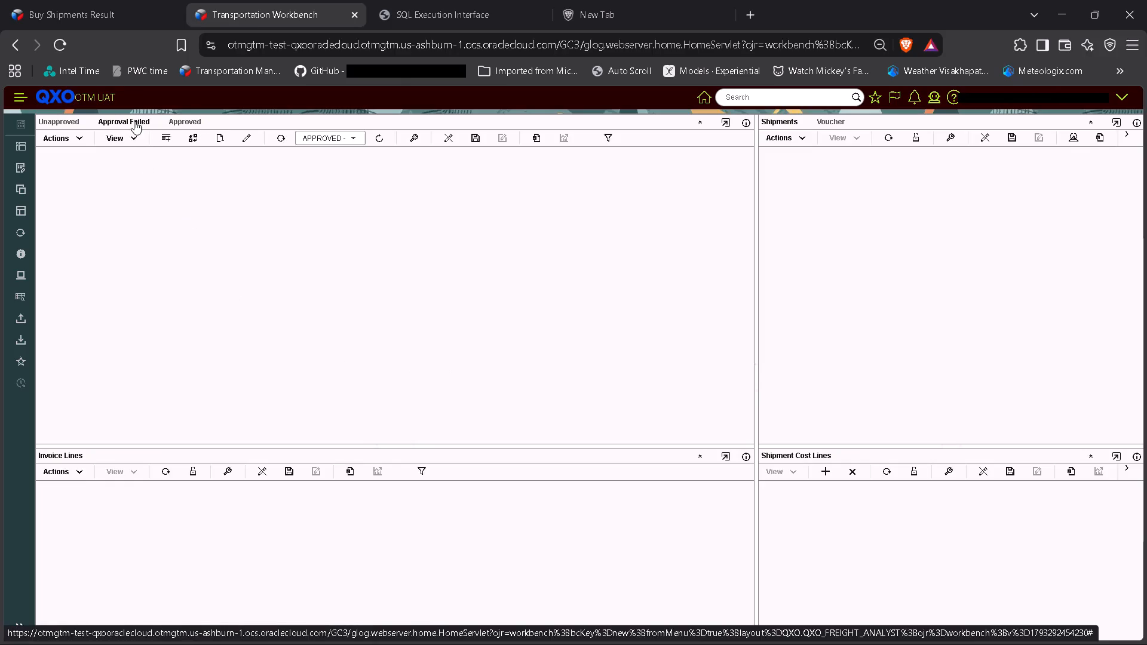
pyautogui.click(182, 121)
pyautogui.click(128, 121)
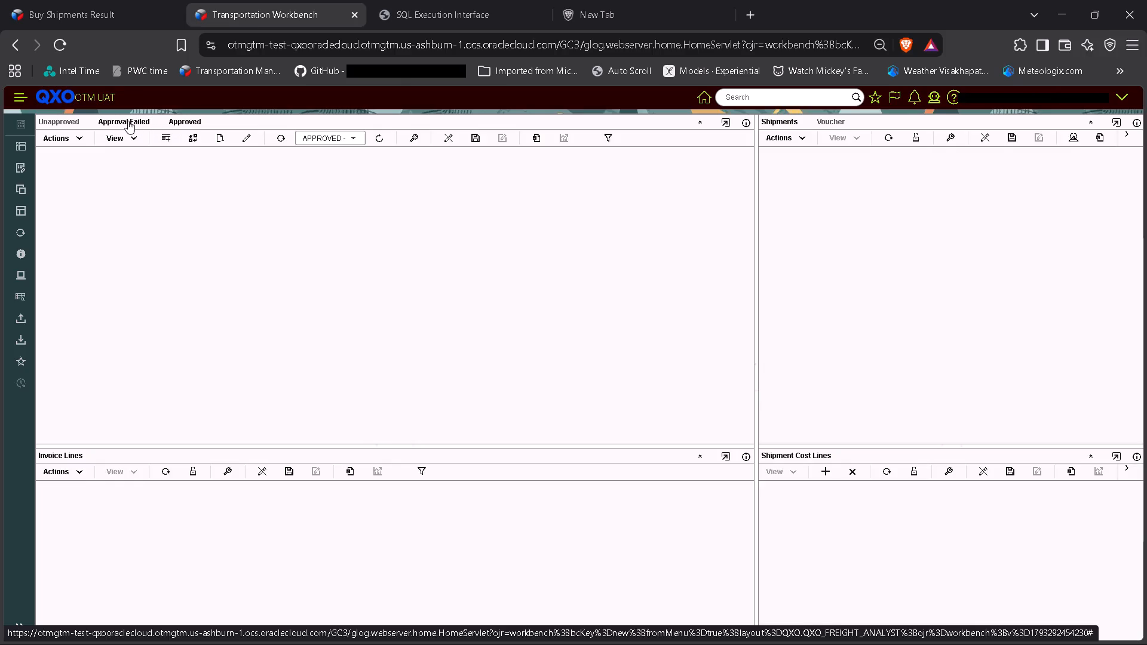
pyautogui.click(192, 118)
pyautogui.click(122, 121)
pyautogui.click(164, 119)
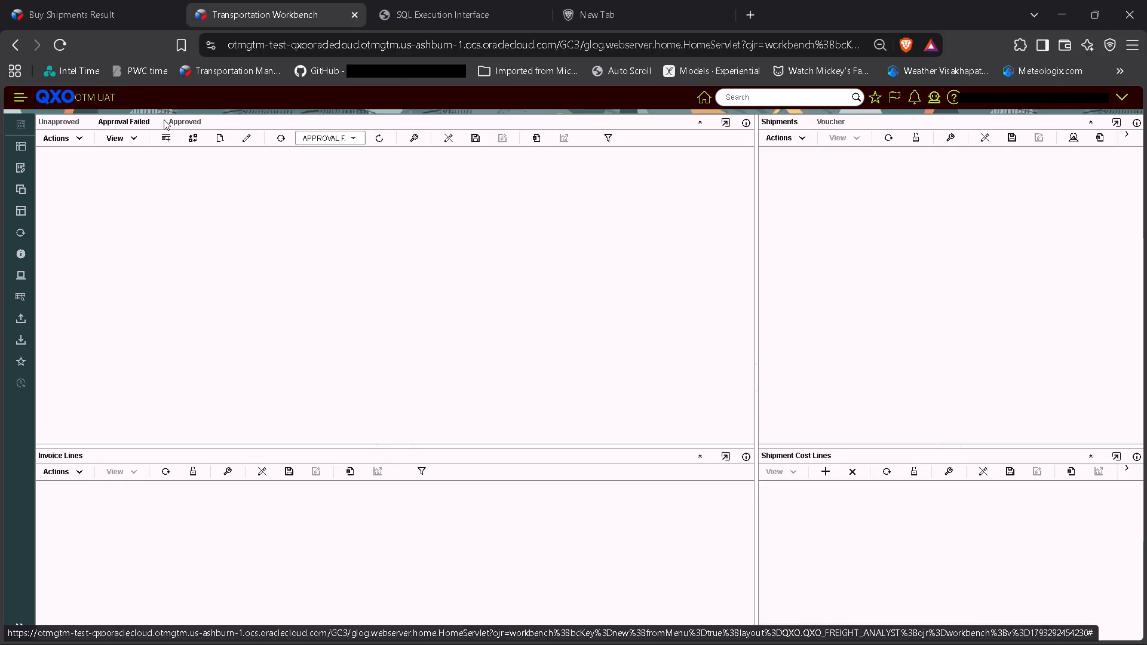
pyautogui.click(174, 119)
# Set the user role to ADMIN | PUBLIC (Default) in the OTM UAT user settings and save the change.
pyautogui.click(743, 93)
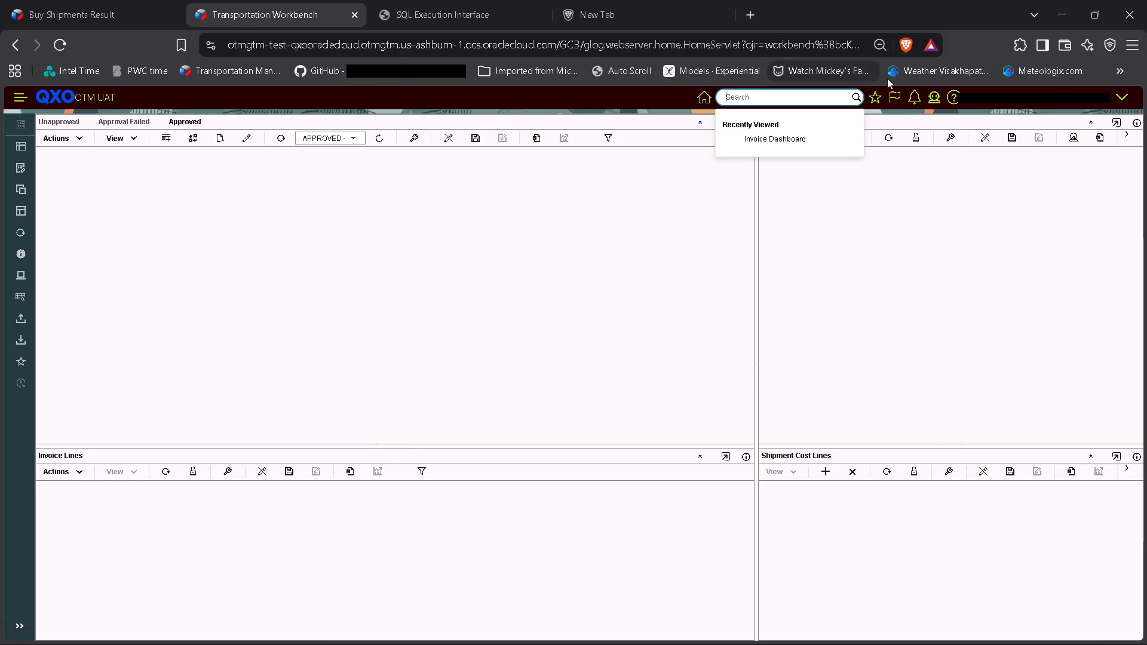
pyautogui.click(990, 97)
pyautogui.click(1048, 208)
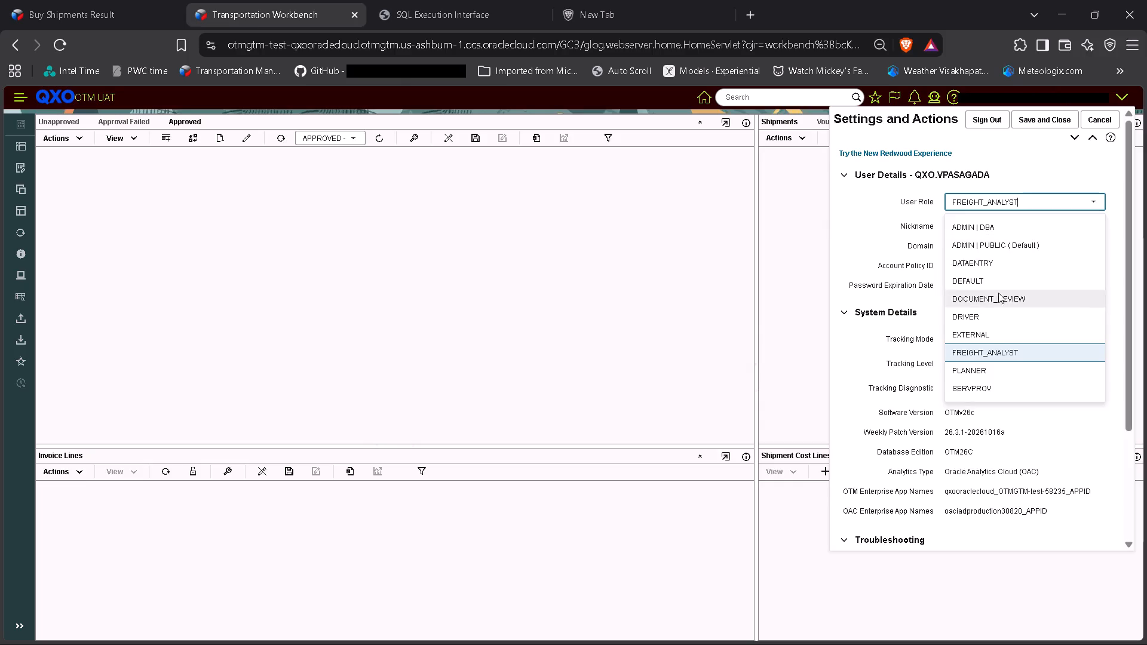
pyautogui.click(1015, 245)
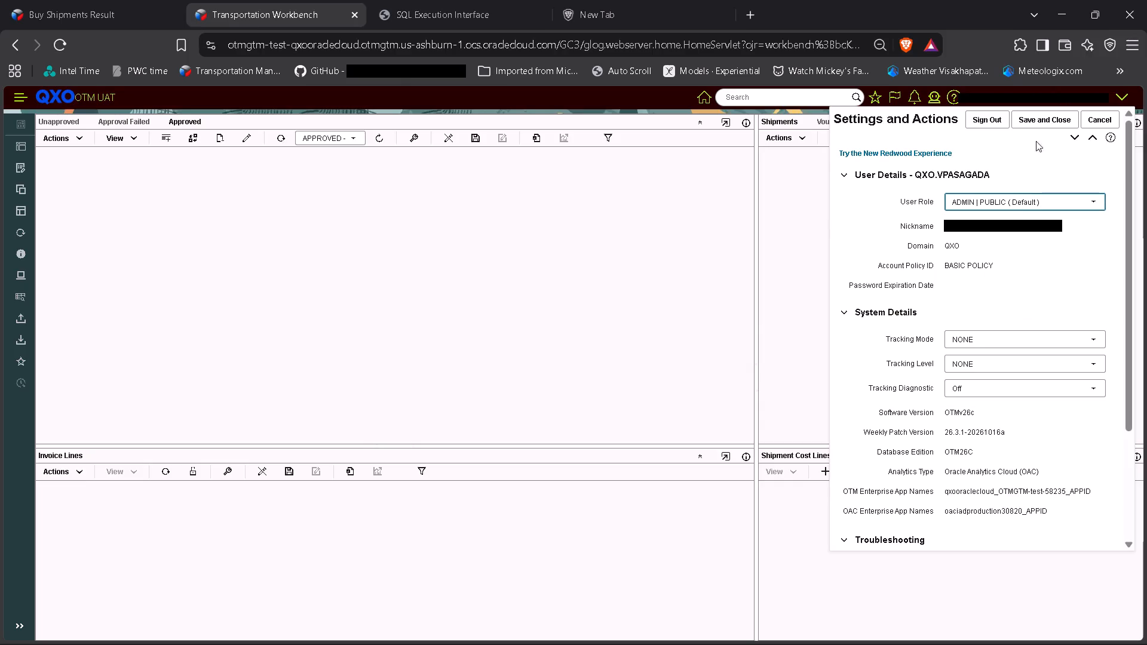
pyautogui.click(1041, 120)
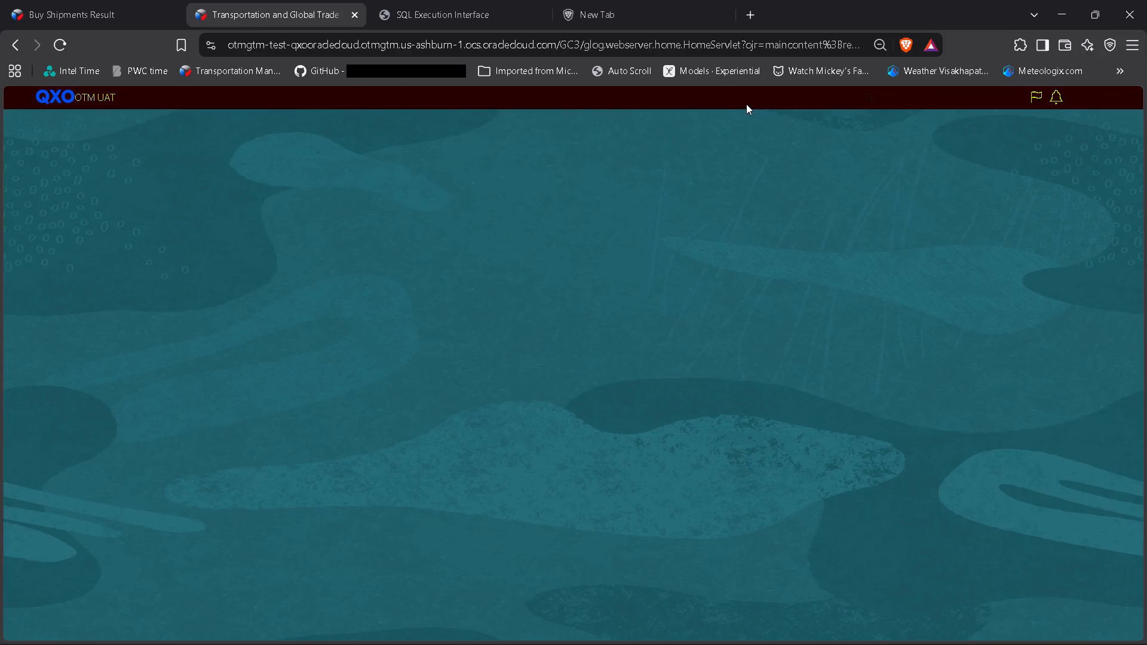
# Open the Buy Shipments Finder and search for shipment ID 24002.
pyautogui.click(732, 97)
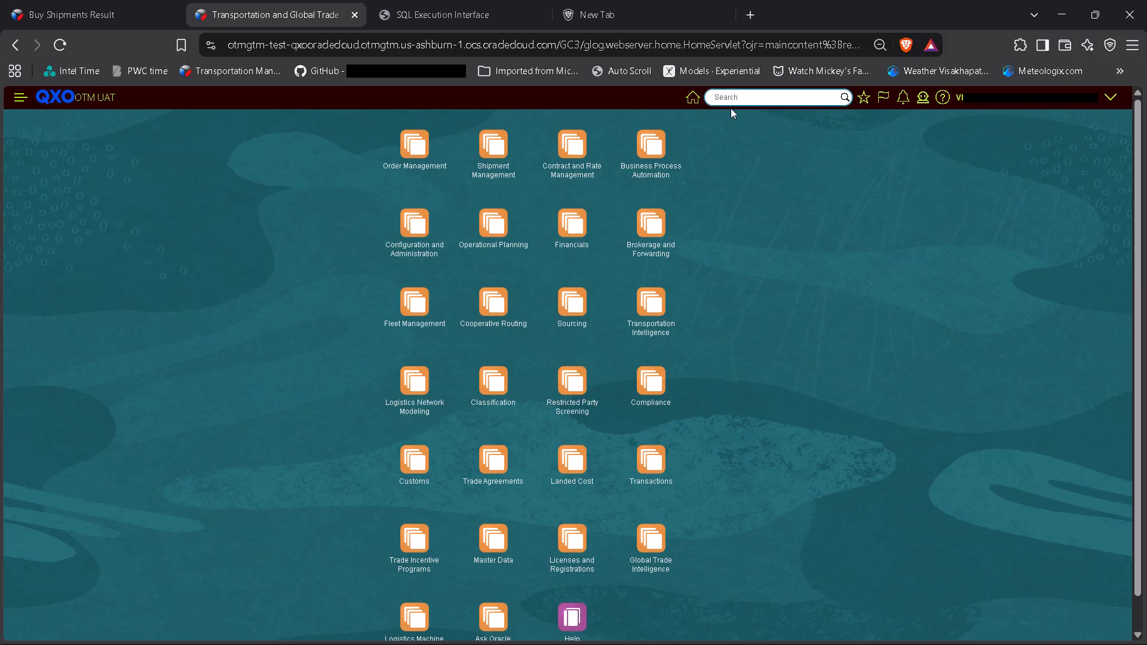
pyautogui.write('buuy')
pyautogui.press('BackSpace')
pyautogui.press('BackSpace')
pyautogui.press('y')
pyautogui.click(784, 138)
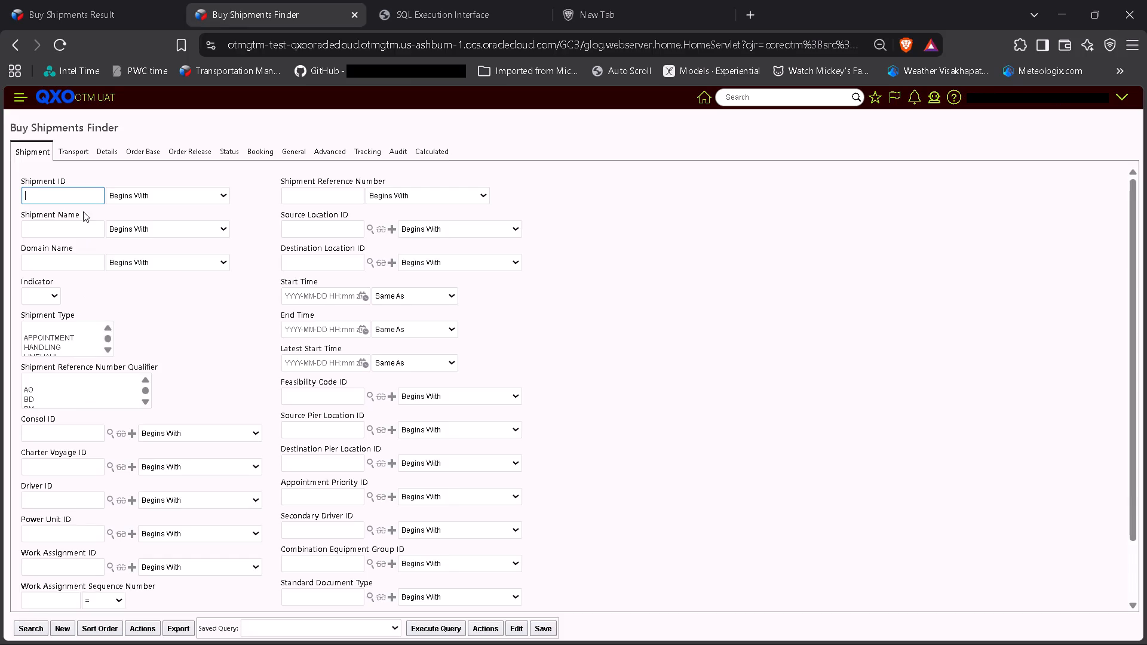
pyautogui.click(74, 199)
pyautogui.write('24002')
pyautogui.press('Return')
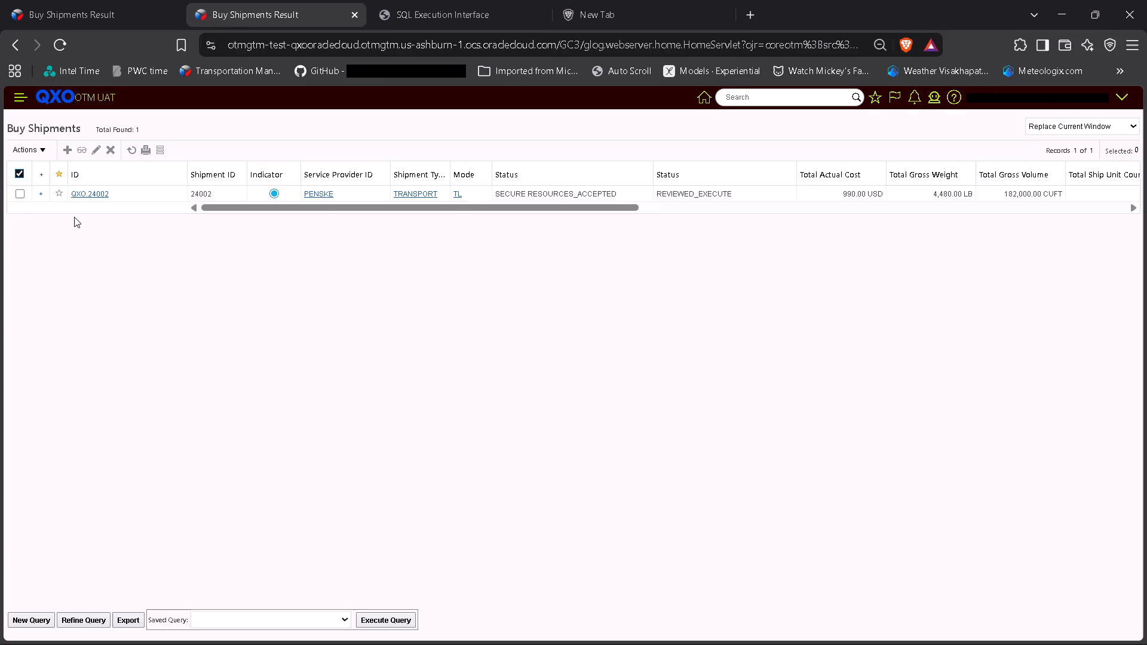
pyautogui.click(43, 195)
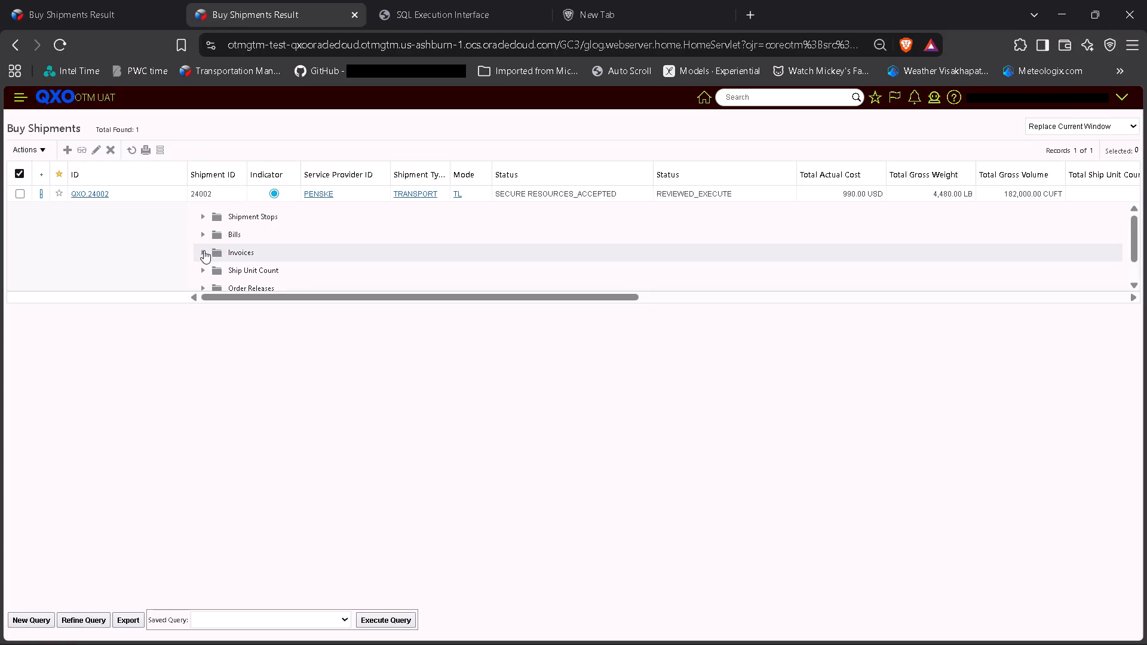
pyautogui.click(203, 250)
pyautogui.scroll(-2, 220, 250)
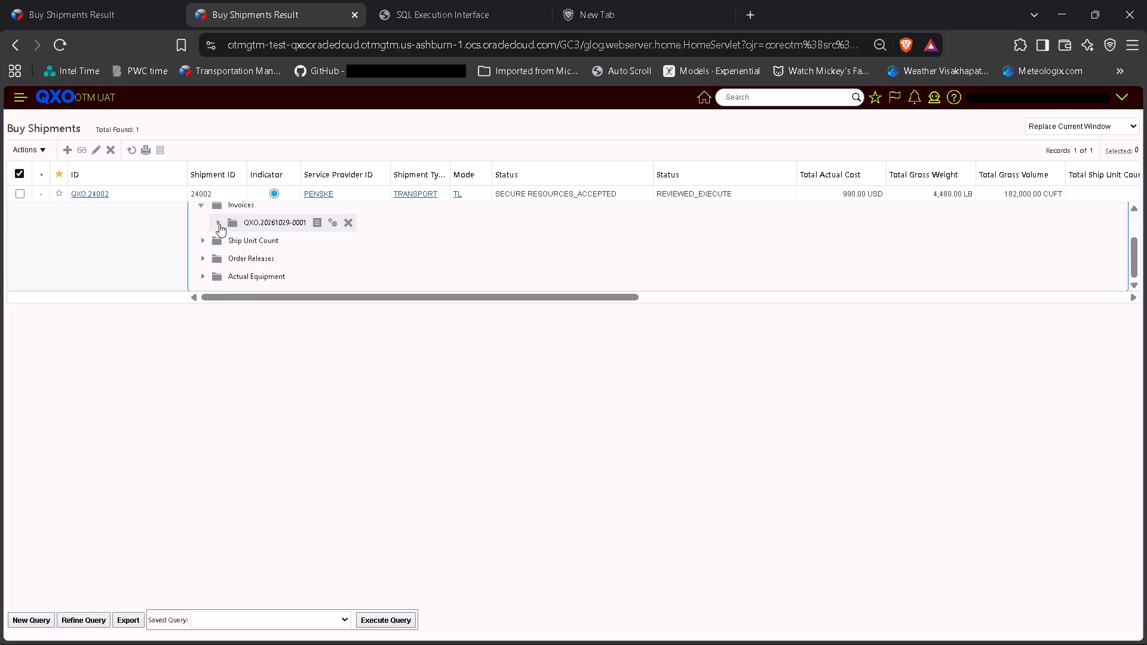
pyautogui.click(219, 224)
pyautogui.click(234, 242)
pyautogui.moveTo(339, 259); pyautogui.dragTo(310, 261)
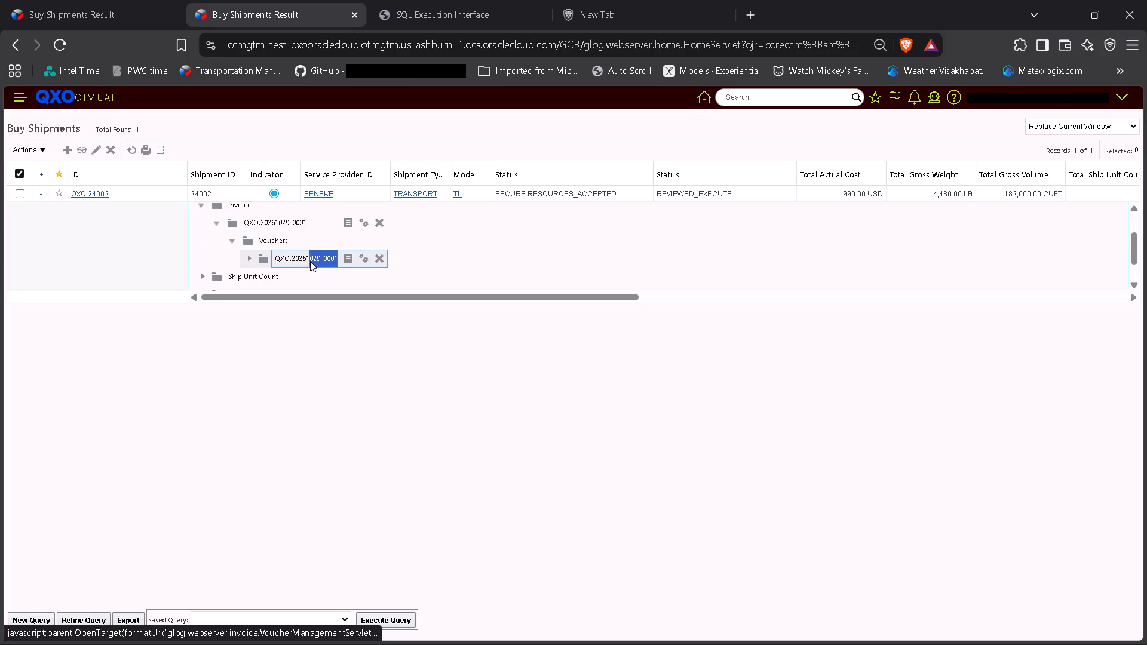
pyautogui.moveTo(310, 261); pyautogui.dragTo(293, 263)
pyautogui.hotkey('ctrl', 'c')
pyautogui.hotkey('ctrl', 'c')
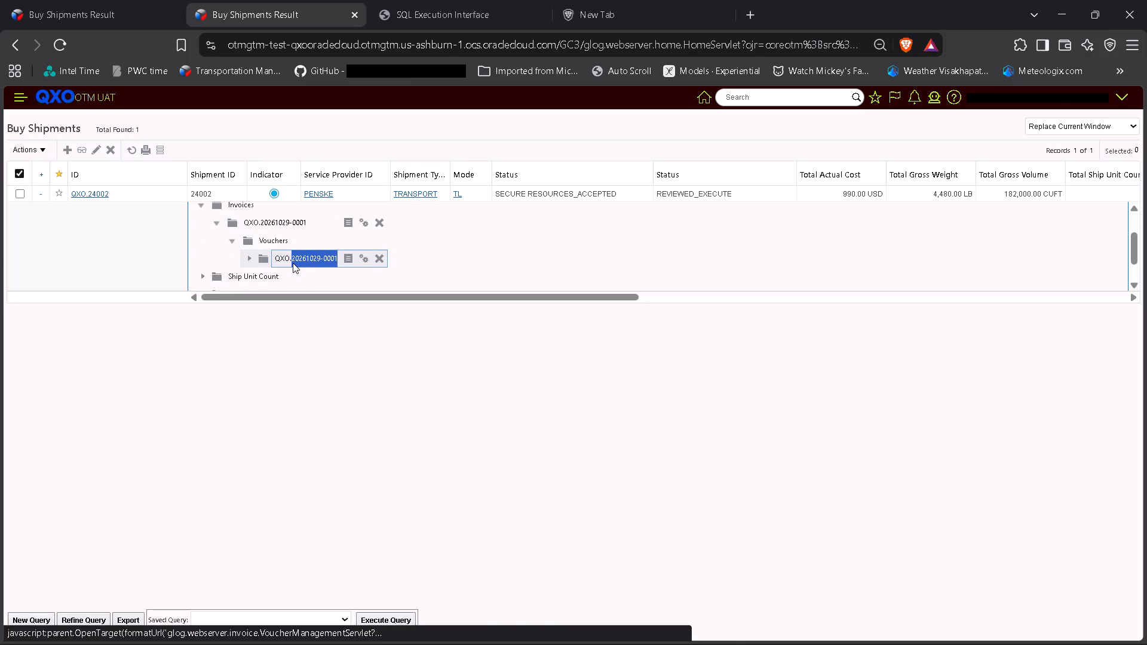
pyautogui.hotkey('ctrl', 'c')
# Switch to the Buy Shipments results page listing shipments 17004 and 18001 and move it to second place among the open browser pages.
pyautogui.click(752, 103)
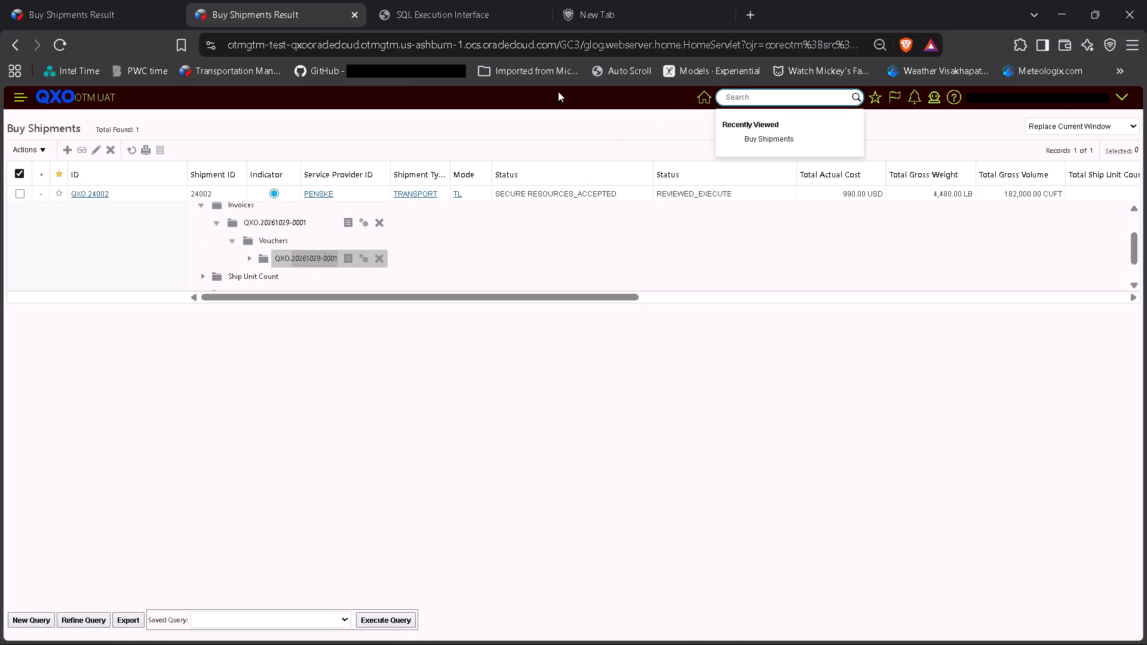
pyautogui.click(476, 20)
pyautogui.click(633, 12)
pyautogui.click(145, 5)
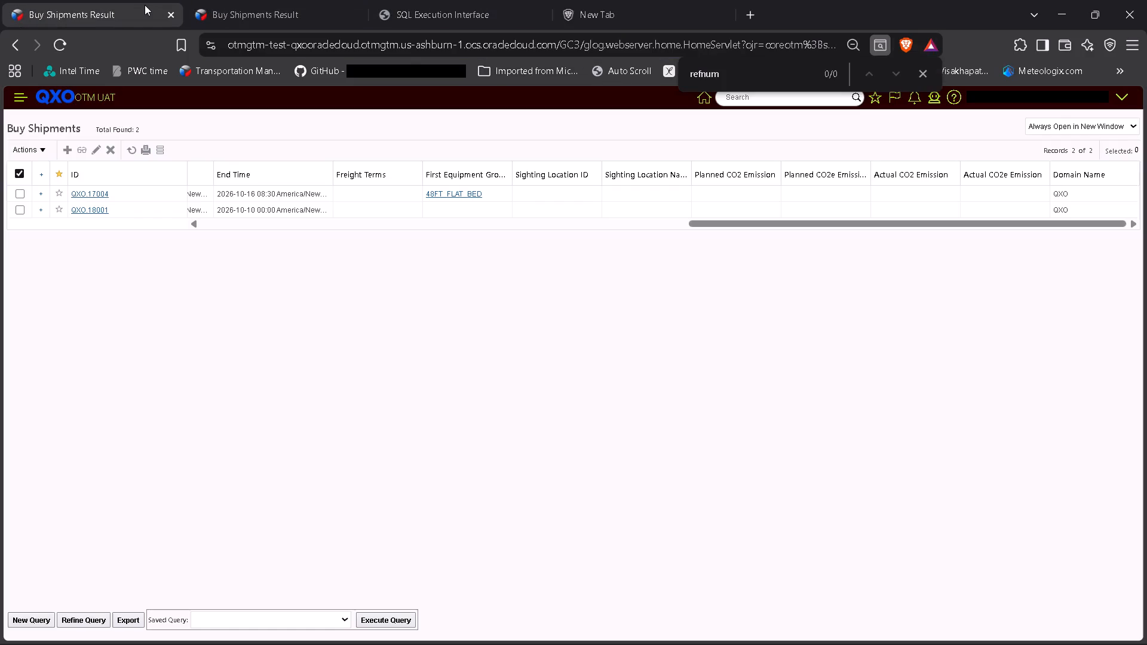
pyautogui.moveTo(133, 6); pyautogui.dragTo(323, 1)
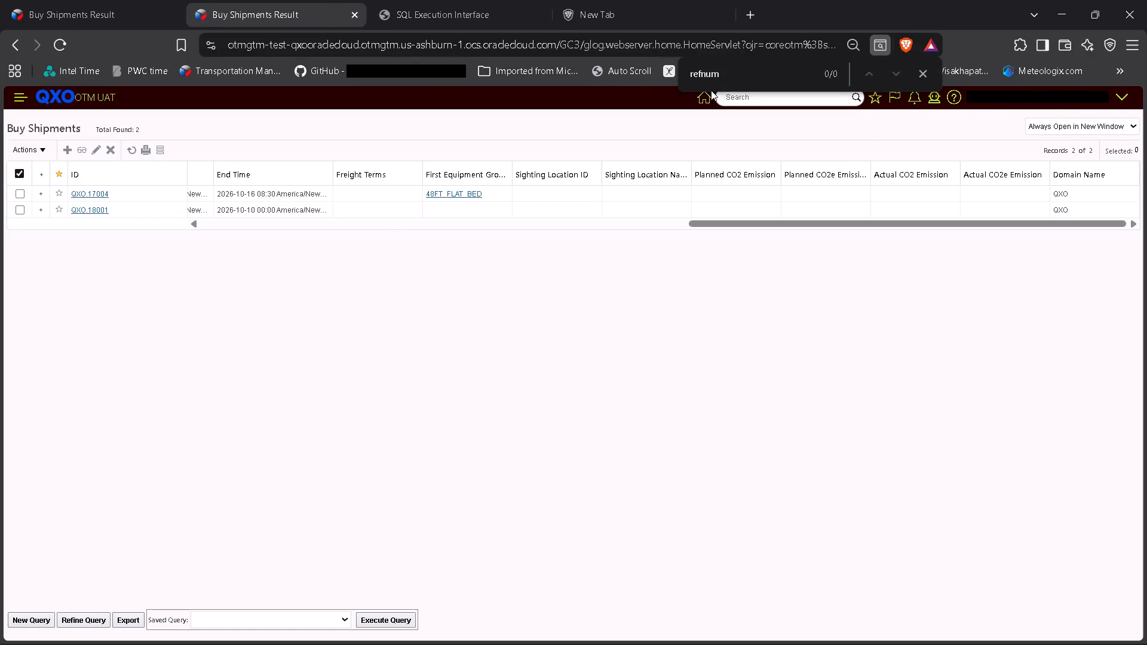
pyautogui.click(741, 105)
pyautogui.write('trans')
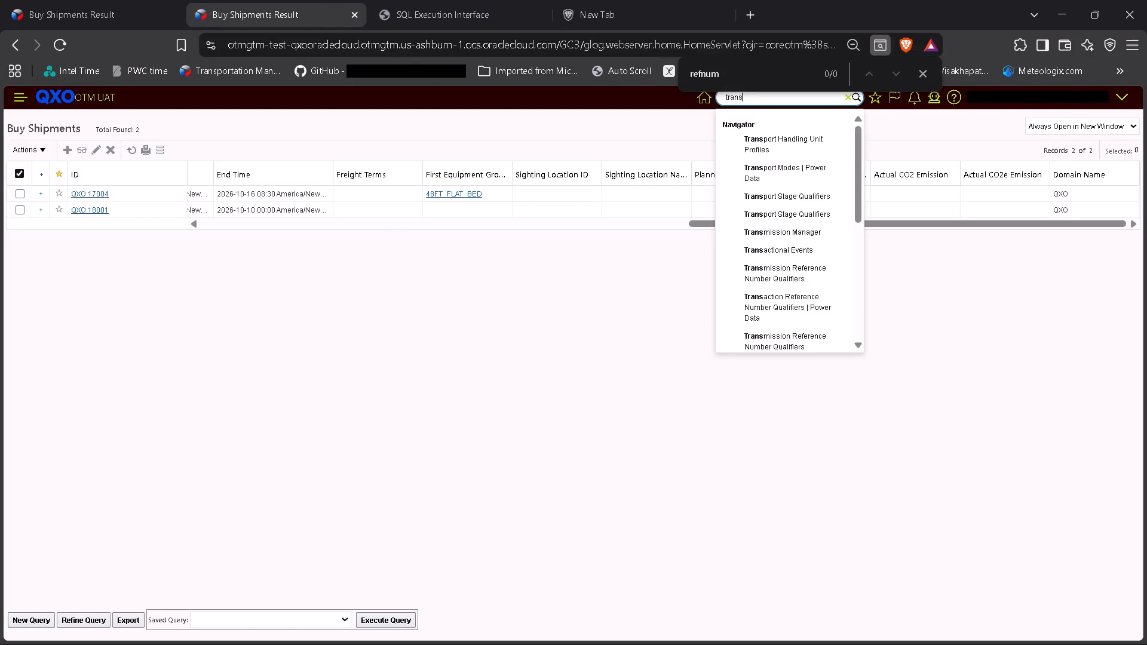
pyautogui.click(799, 223)
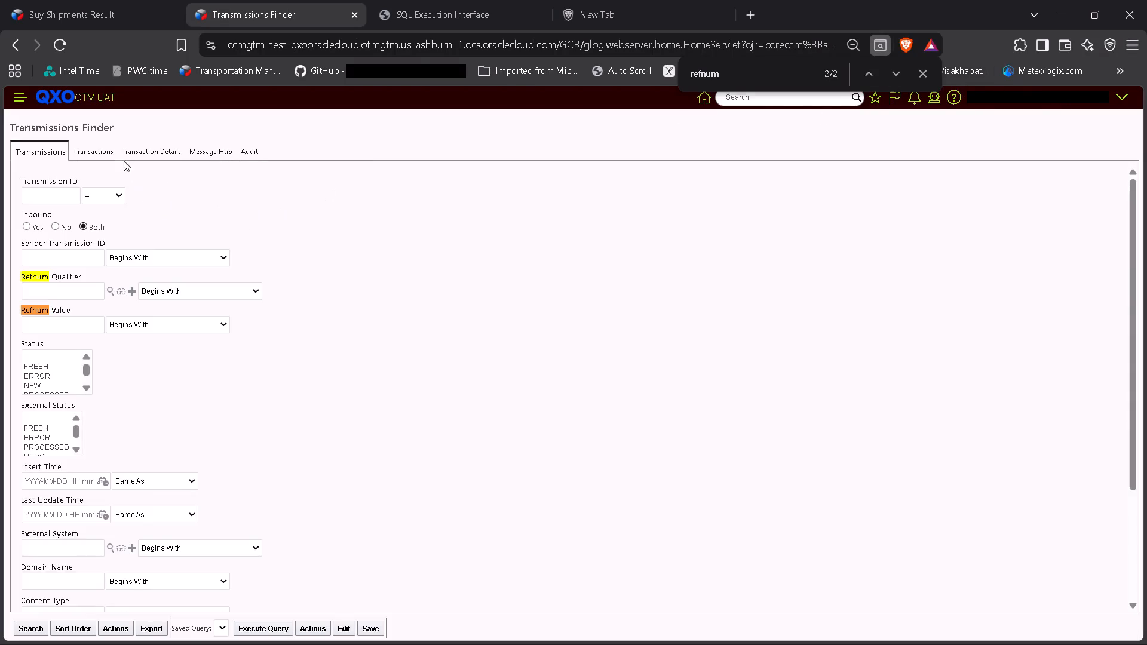
pyautogui.click(109, 149)
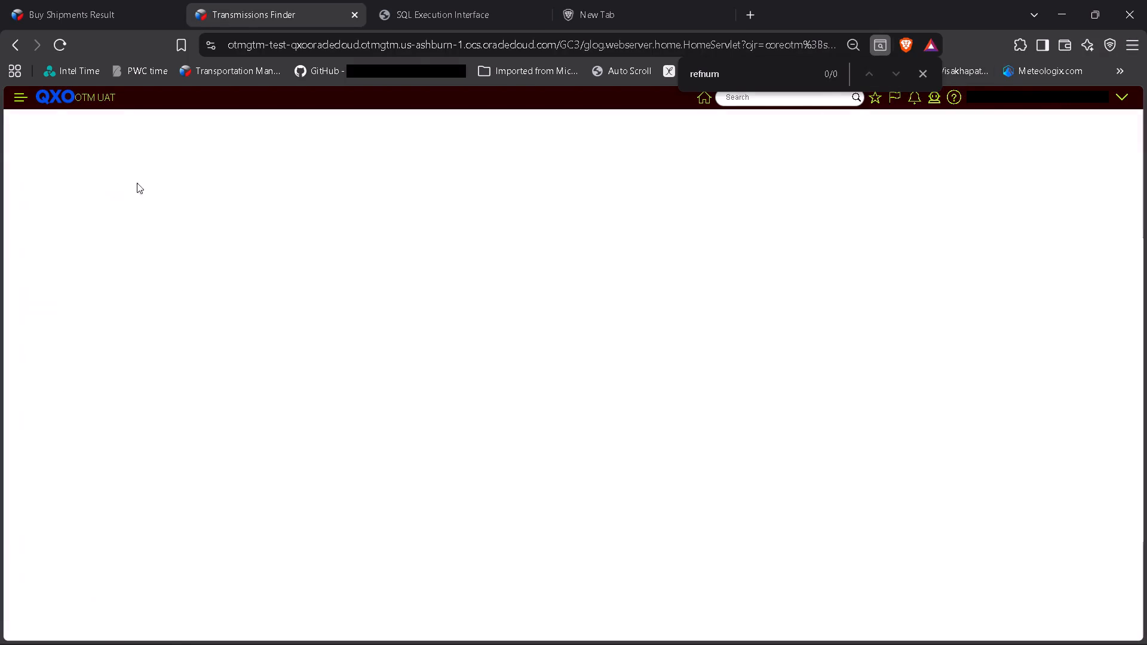
pyautogui.click(53, 499)
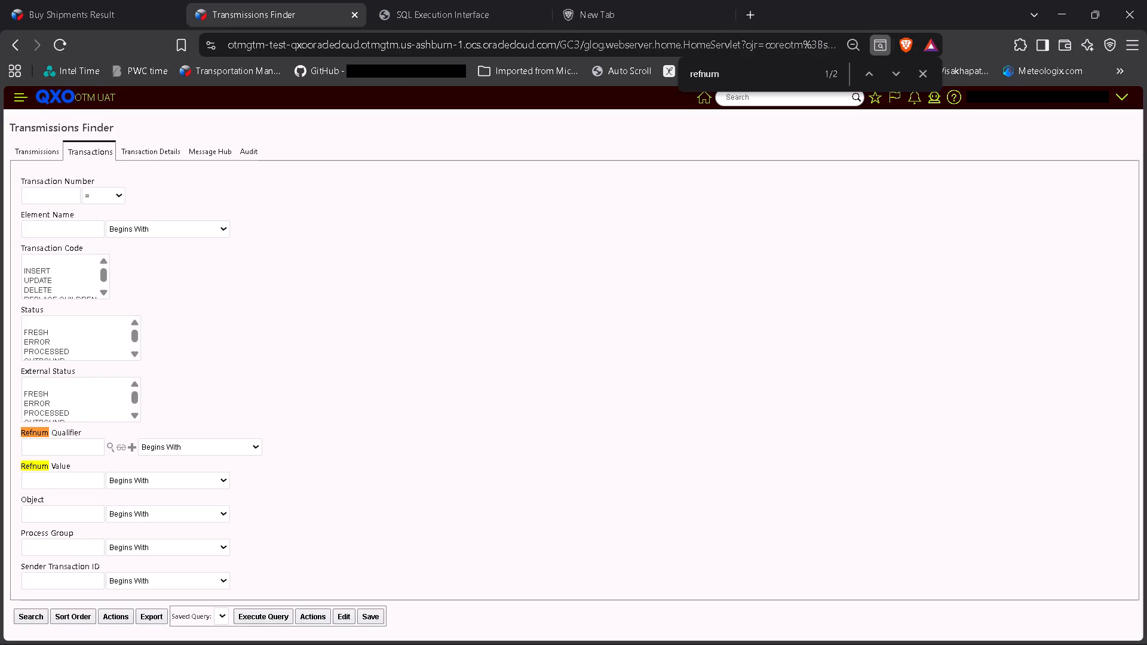
pyautogui.click(57, 515)
pyautogui.hotkey('ctrl', 'v')
pyautogui.press('Tab')
pyautogui.press('c')
pyautogui.press('Return')
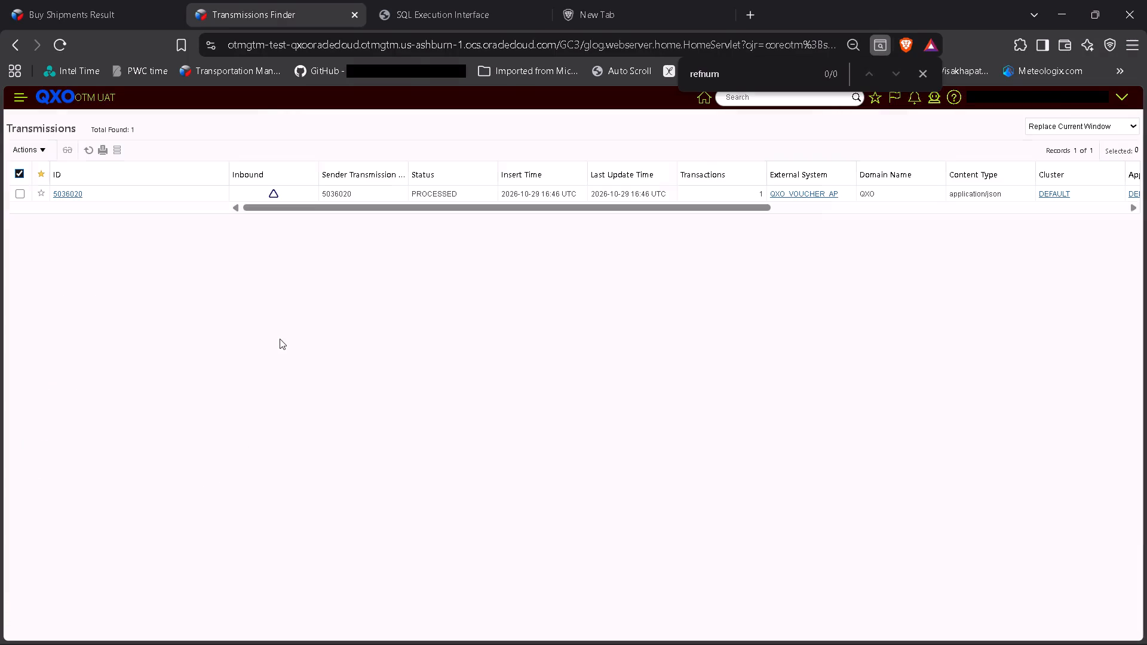
# Open transmission 5036020 and display its persisted JSON.
pyautogui.click(76, 186)
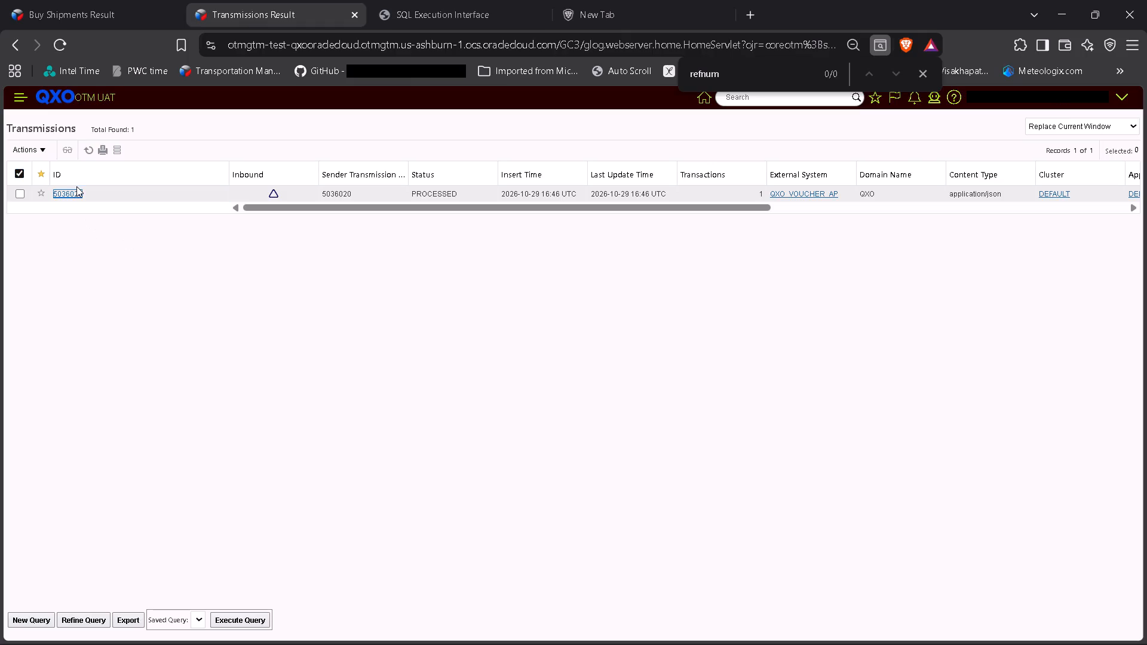
pyautogui.click(70, 194)
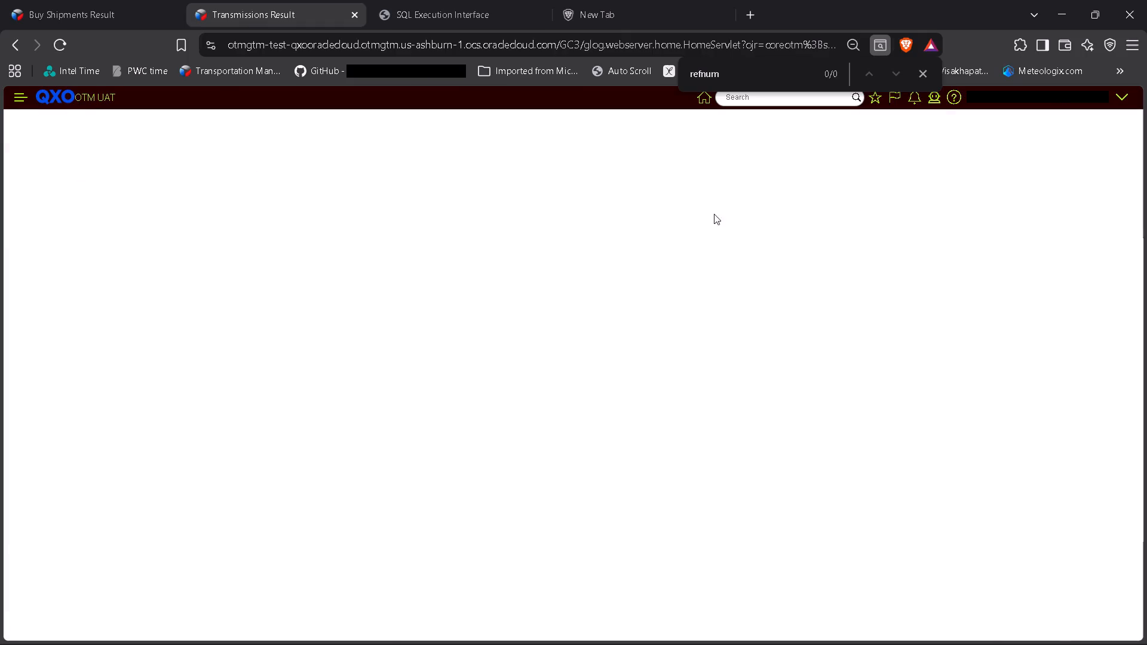
pyautogui.click(215, 259)
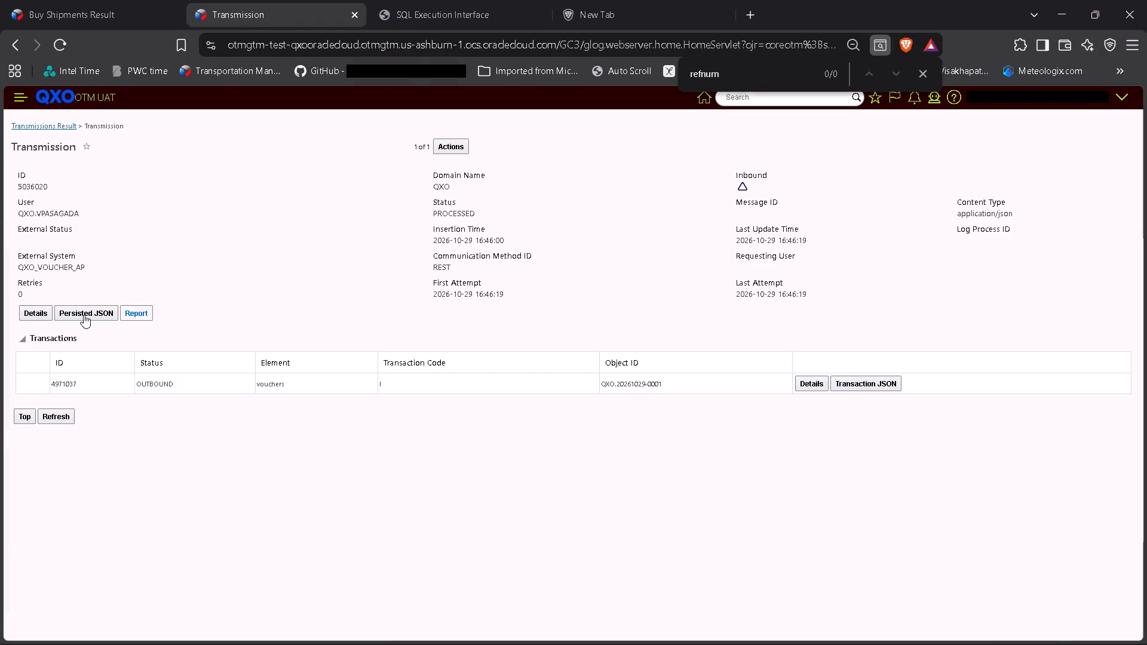
pyautogui.click(84, 315)
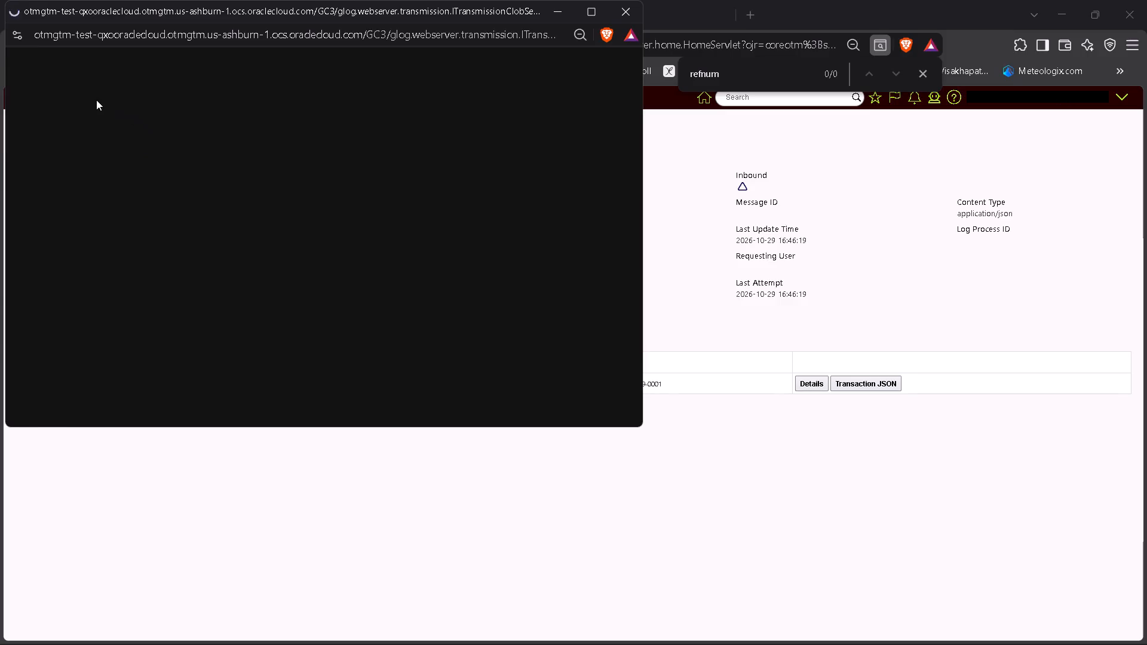
# Search the persisted JSON for "general" and move its window aside so the transmission details can be read beside it.
pyautogui.click(63, 56)
pyautogui.hotkey('ctrl', 'f')
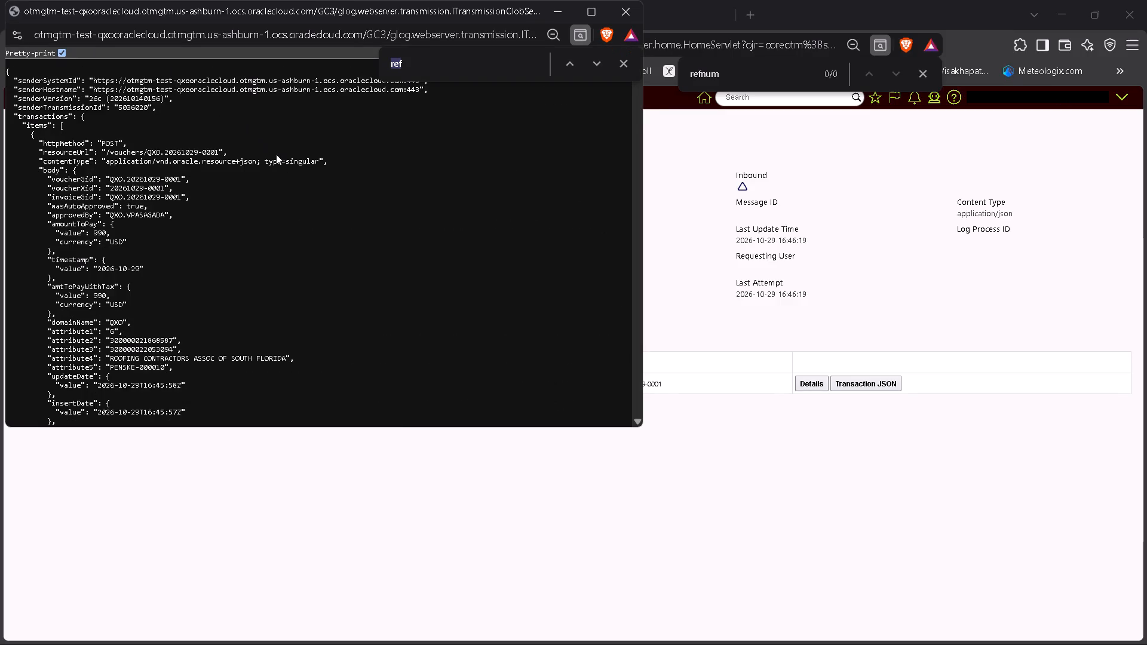
pyautogui.write('general')
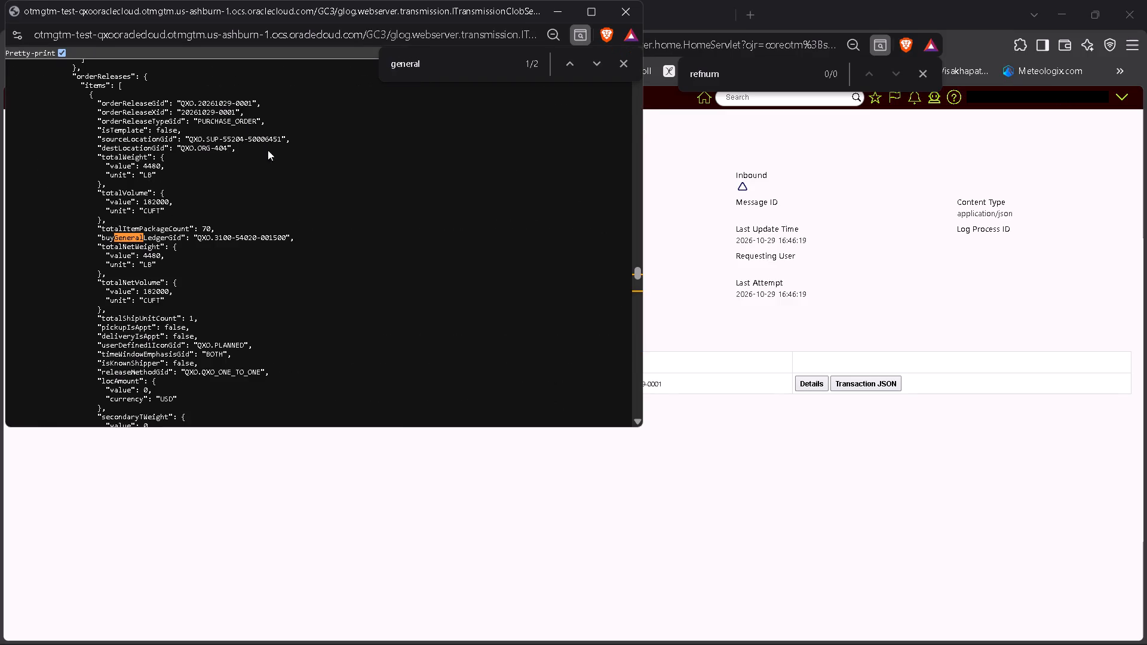
pyautogui.moveTo(242, 20); pyautogui.dragTo(640, 74)
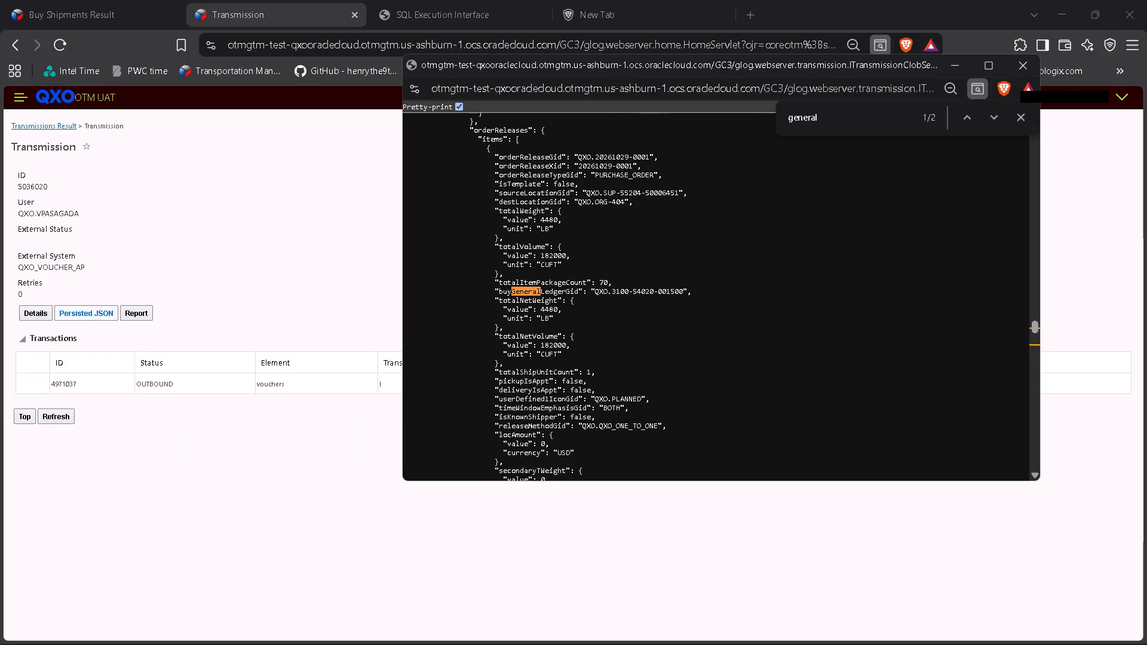
pyautogui.moveTo(594, 70); pyautogui.dragTo(793, 103)
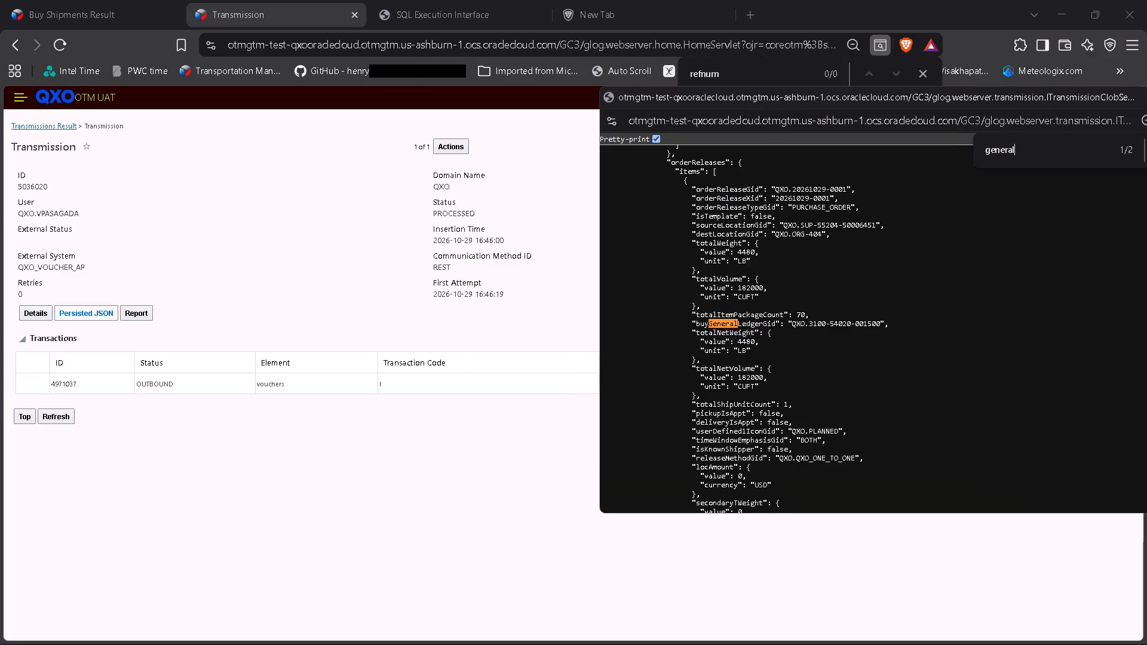
# Search the persisted JSON for "attribute1" and go through its matches to examine the attribute values.
pyautogui.moveTo(775, 103); pyautogui.dragTo(635, 106)
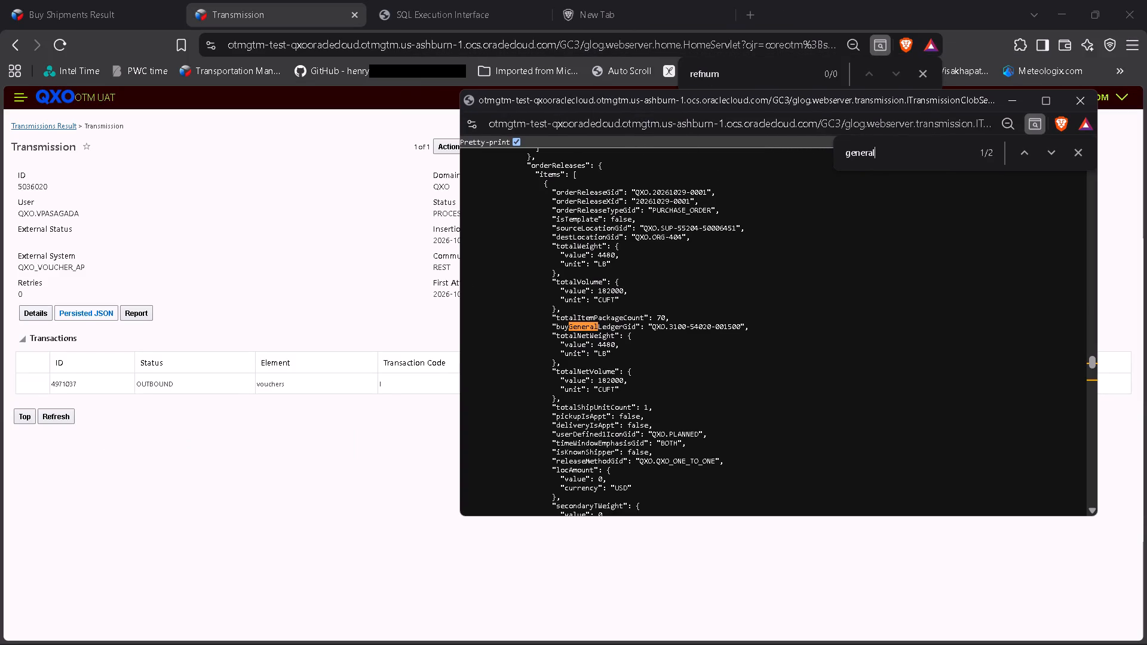
pyautogui.click(888, 153)
pyautogui.hotkey('ctrl', 'a')
pyautogui.write('att')
pyautogui.write('ribute')
pyautogui.press('1')
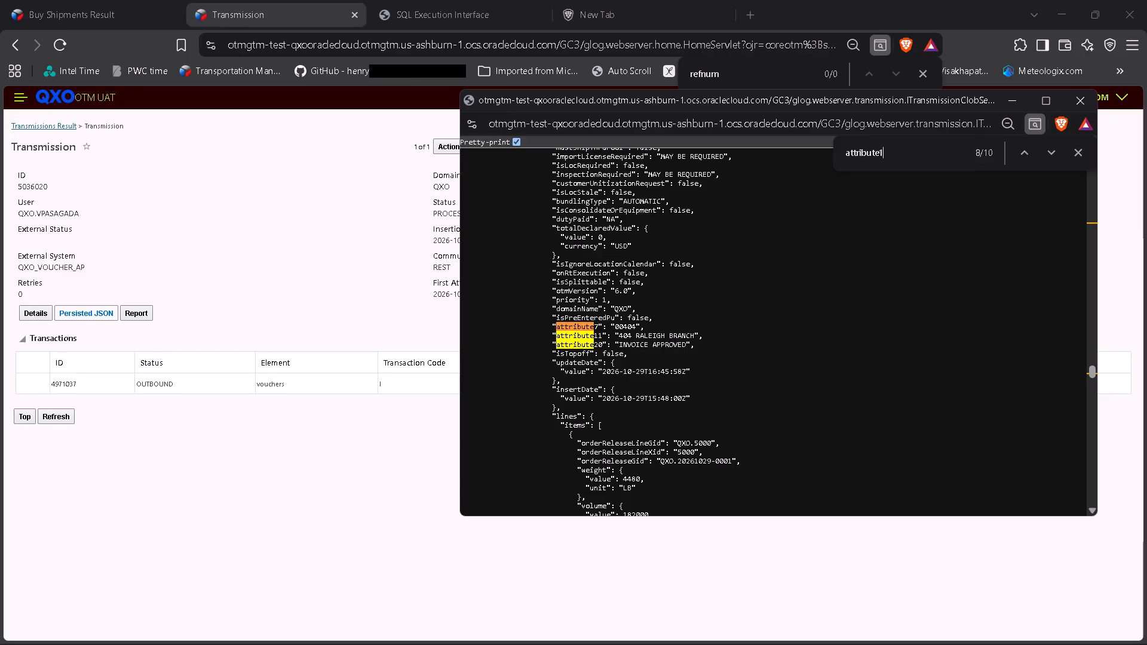
pyautogui.press('Return')
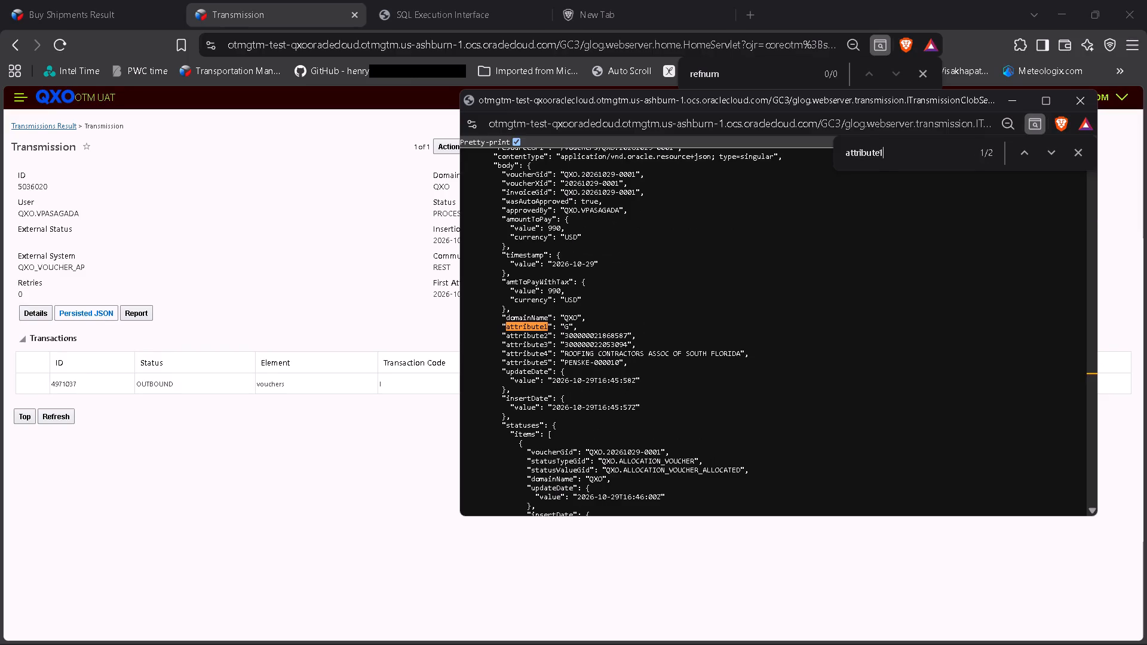
pyautogui.press('Return')
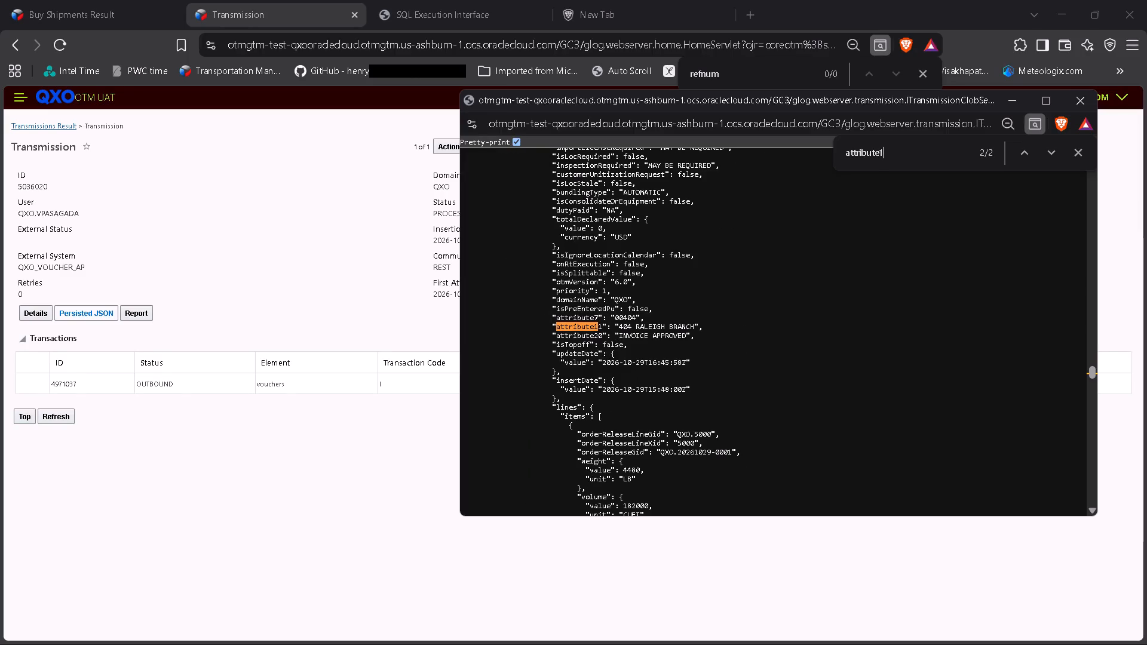
pyautogui.press('Return')
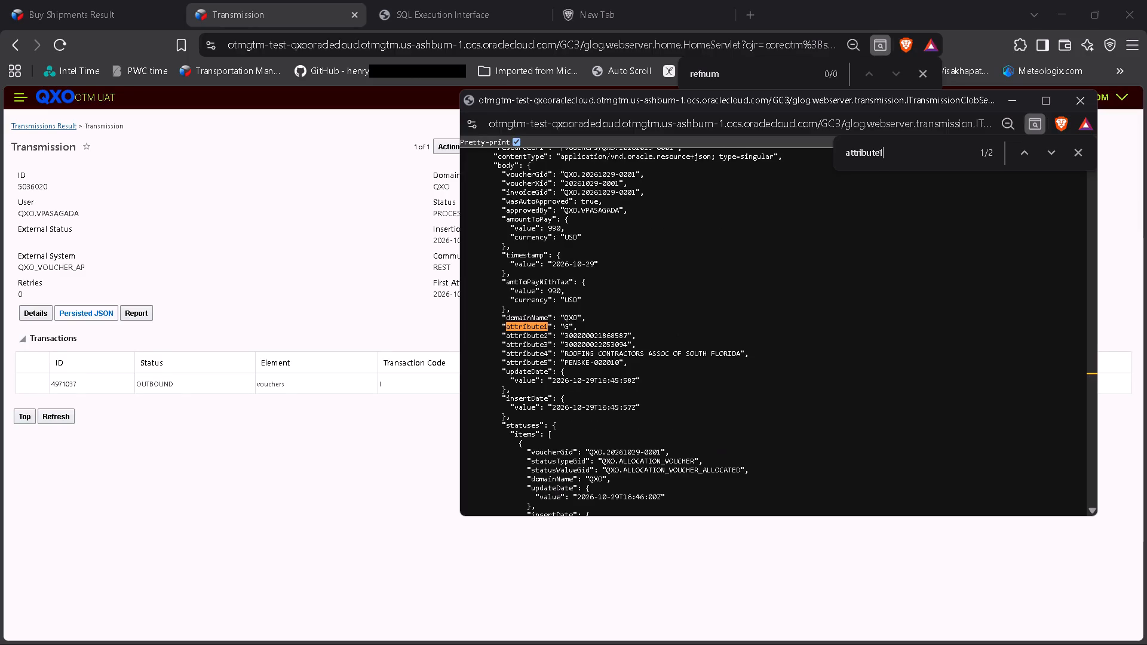
pyautogui.press('Return')
pyautogui.press('Return')
pyautogui.press('Return')
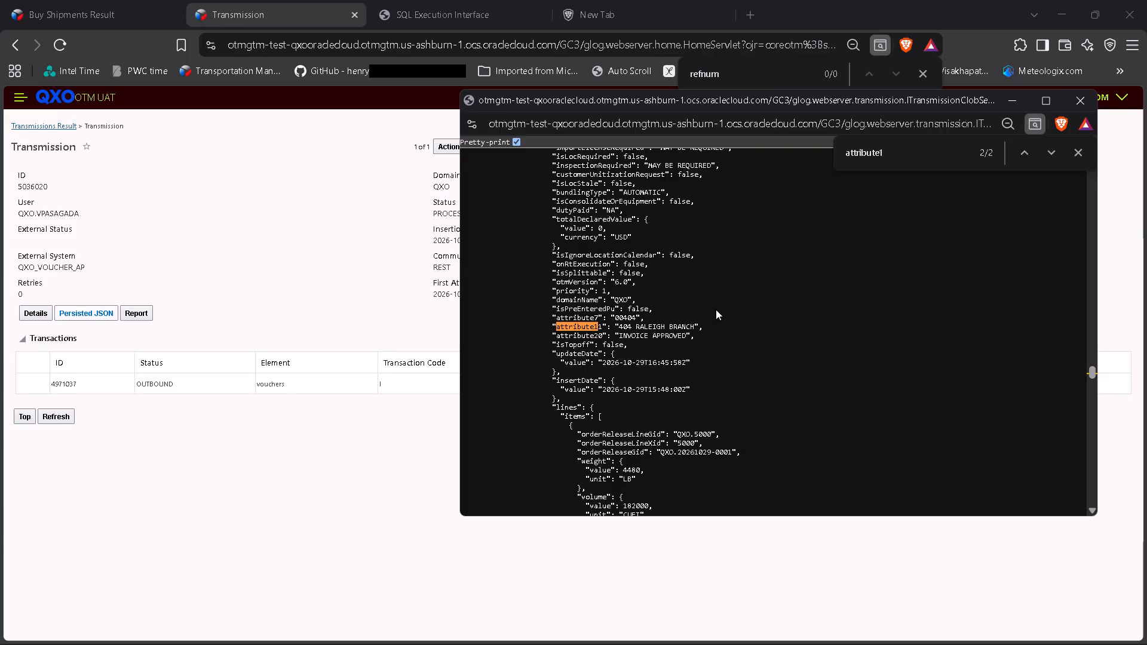
pyautogui.click(916, 153)
pyautogui.click(847, 243)
# Move the JSON window aside and return to the transmission 5036020 page to check its status.
pyautogui.moveTo(901, 102); pyautogui.dragTo(1098, 136)
pyautogui.click(497, 291)
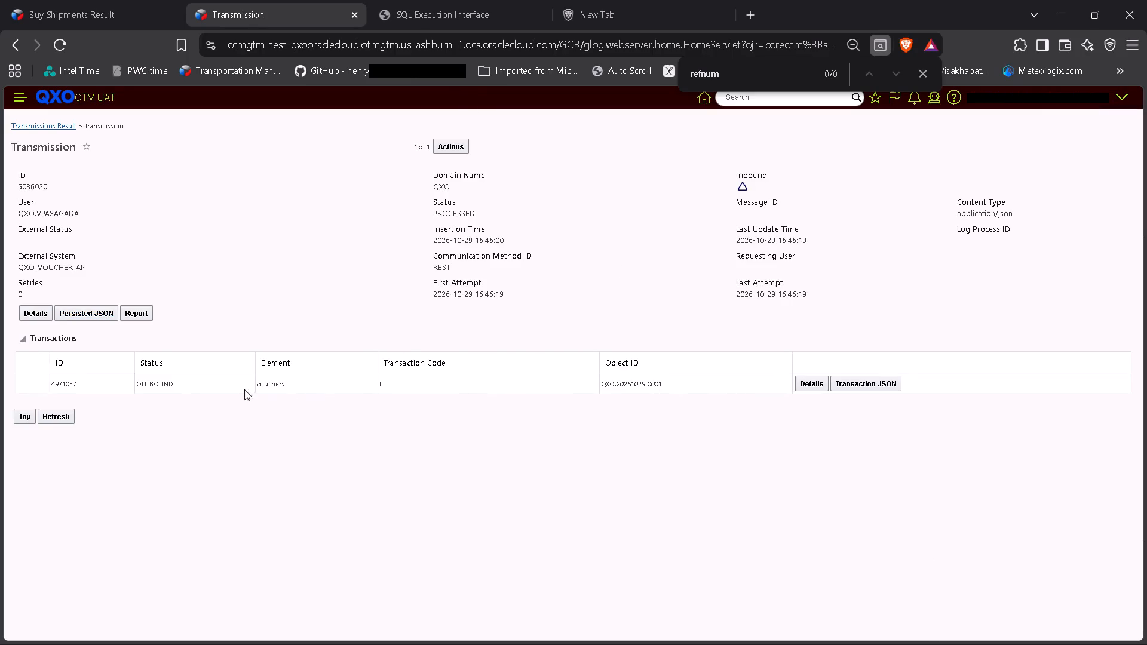
pyautogui.doubleClick(455, 218)
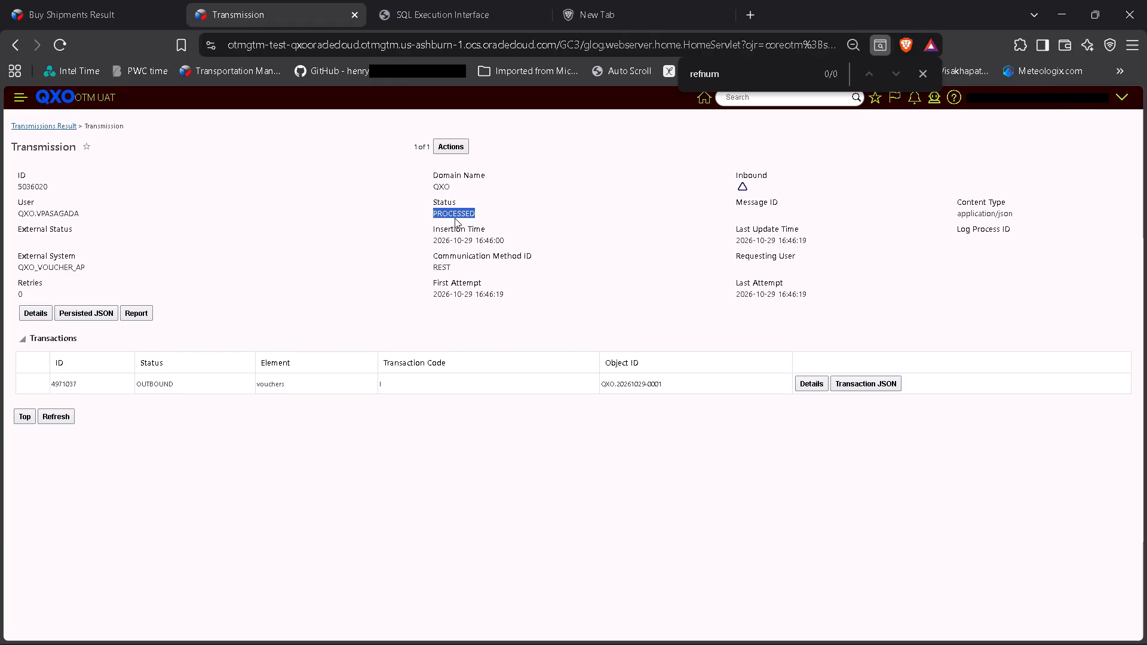
pyautogui.click(302, 192)
# Look at the order release query result in the SQL Execution Interface, then return to the Transmission page.
pyautogui.click(423, 23)
pyautogui.click(393, 179)
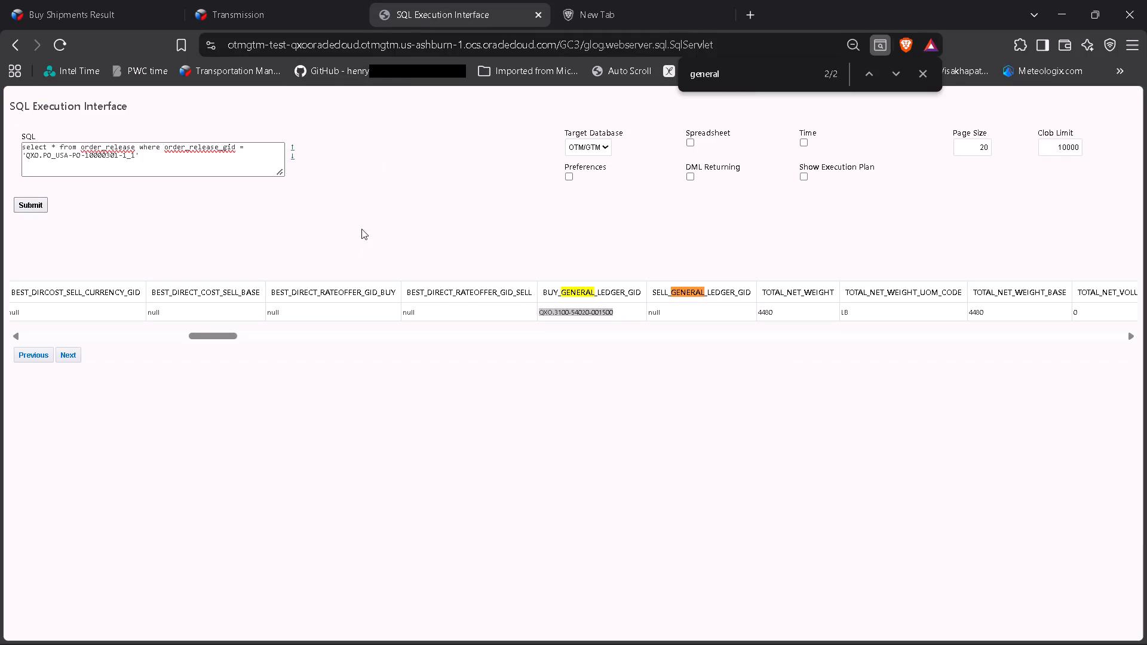
pyautogui.click(270, 19)
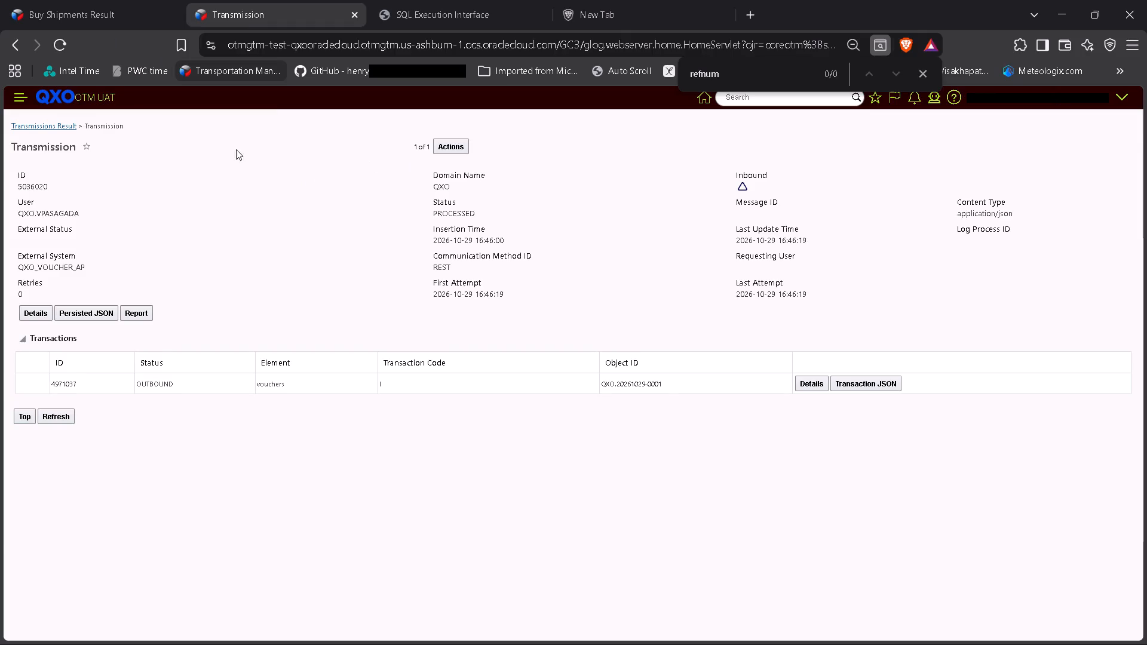
pyautogui.click(99, 16)
pyautogui.click(238, 17)
# Close the "refnum" page search and open the Order Releases Finder.
pyautogui.click(778, 95)
pyautogui.click(776, 100)
pyautogui.click(919, 68)
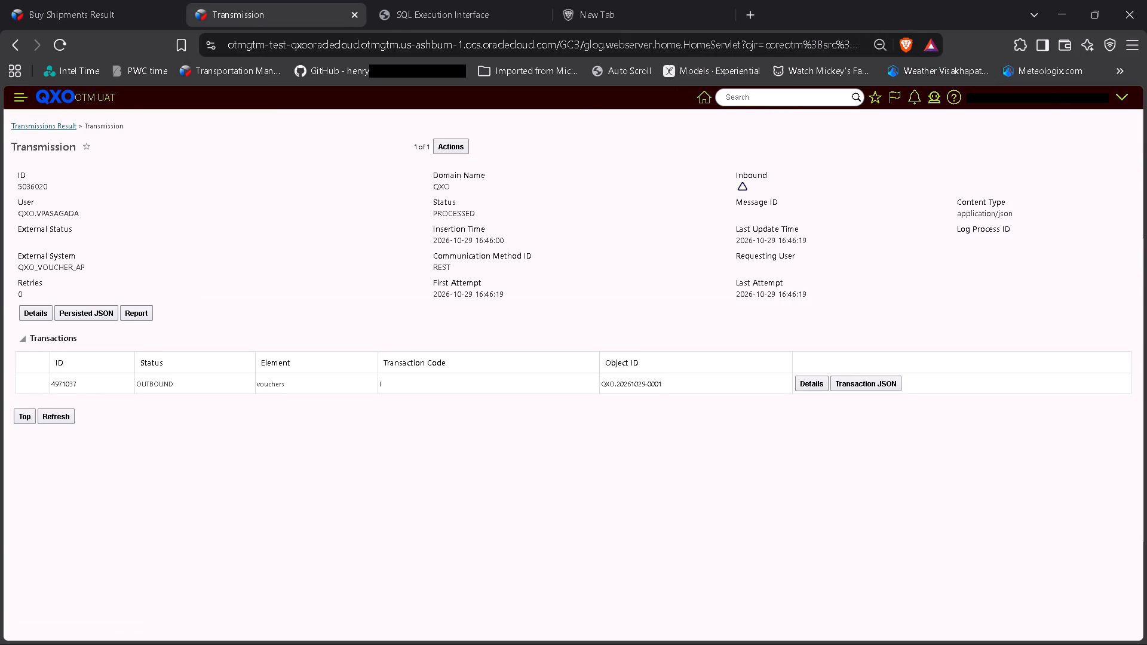
pyautogui.click(799, 100)
pyautogui.click(778, 186)
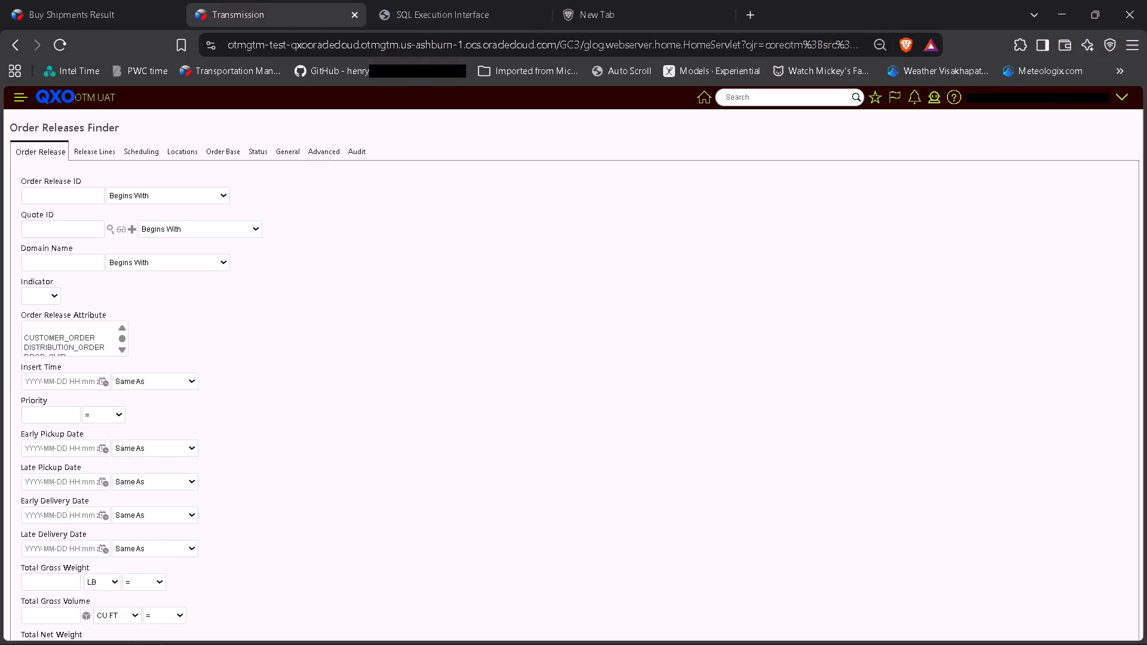
pyautogui.click(286, 376)
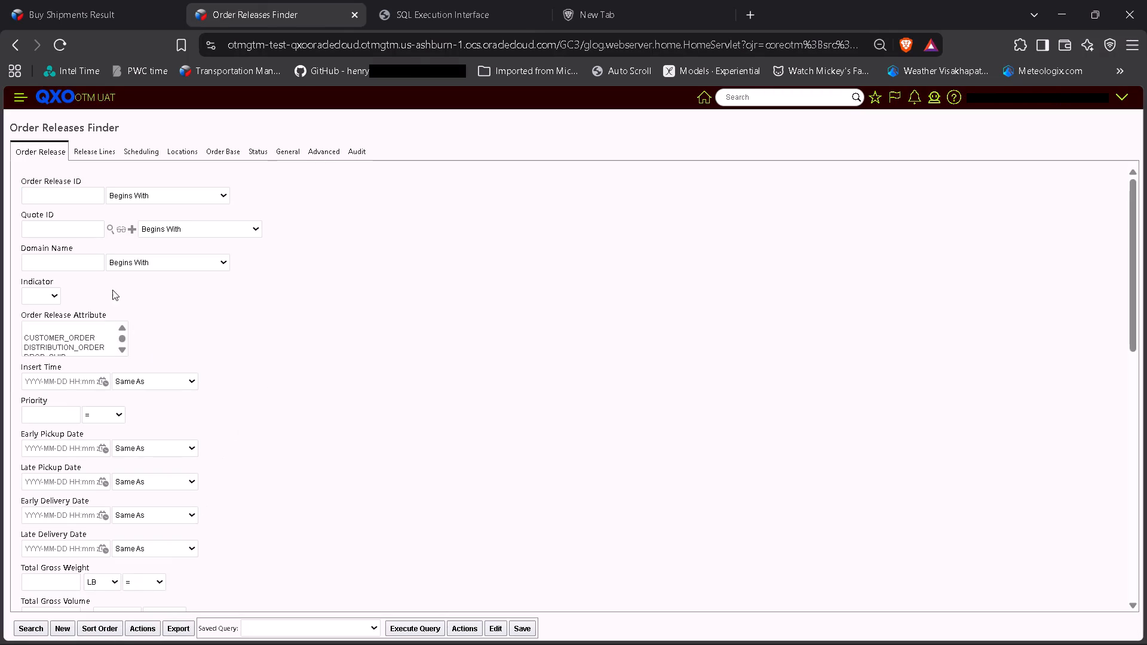
# Search the Order Releases Finder page for "purchase".
pyautogui.hotkey('ctrl', 'f')
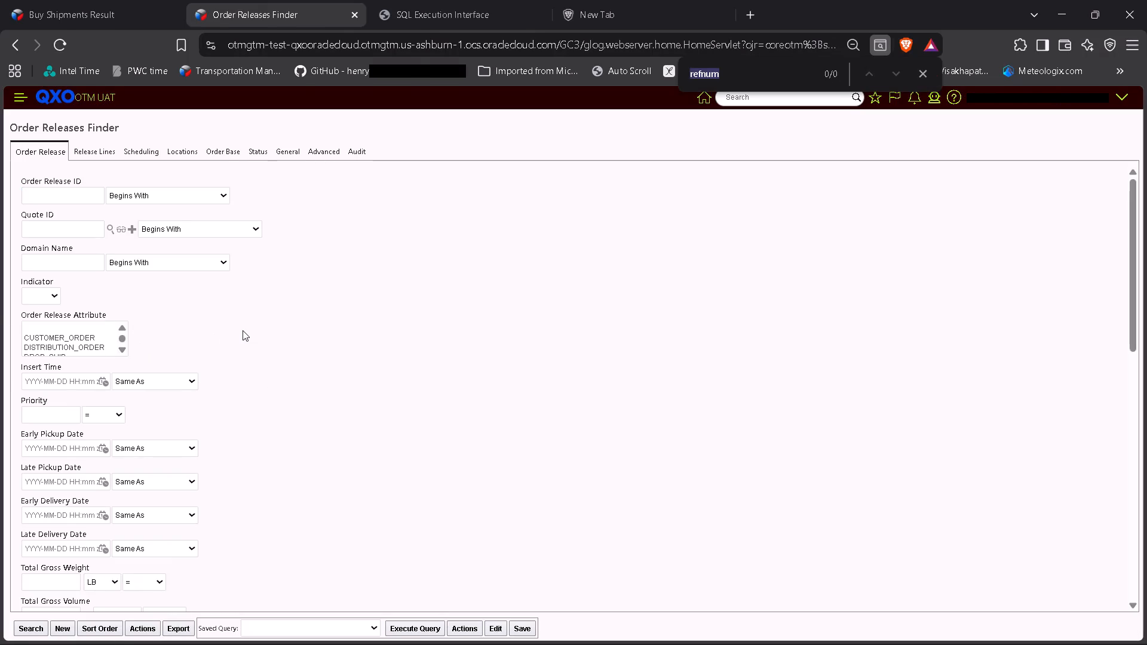
pyautogui.write('purchase')
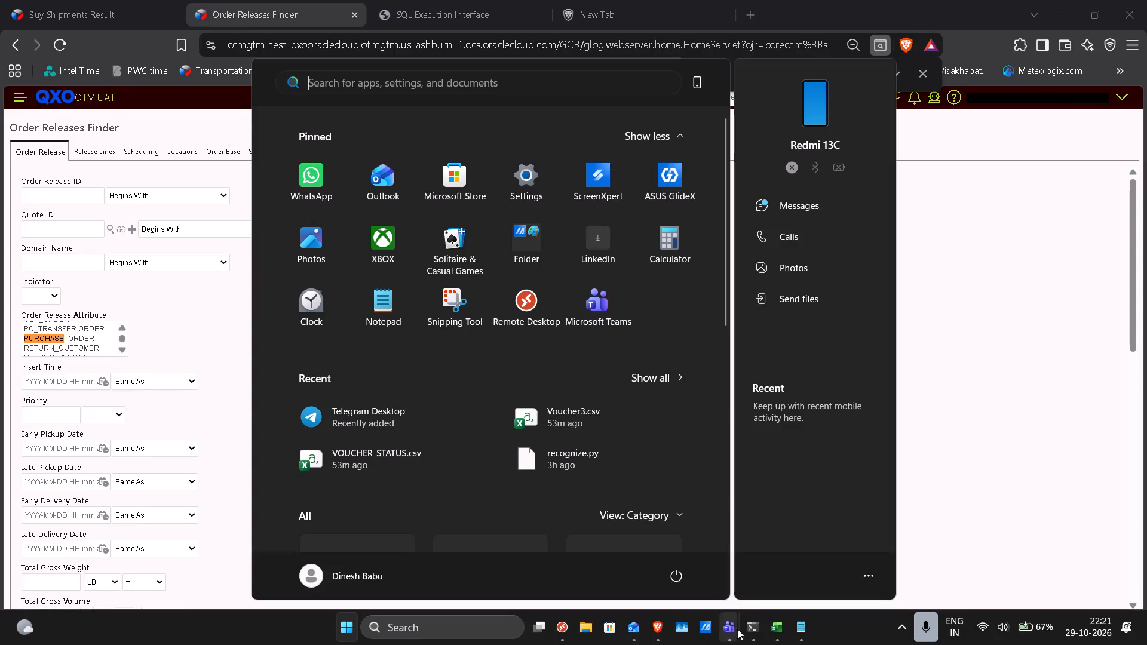
# Switch to Book1 in Excel and copy the Order Release ID column with its header, cells D5 to D14.
pyautogui.click(768, 629)
pyautogui.click(615, 540)
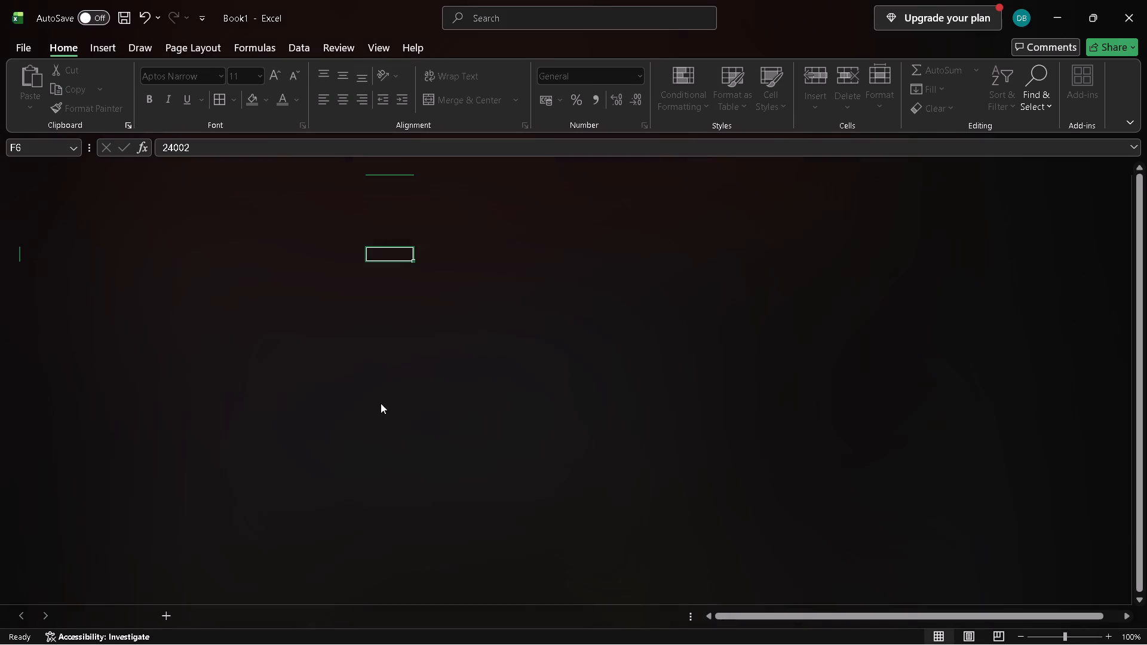
pyautogui.click(204, 238)
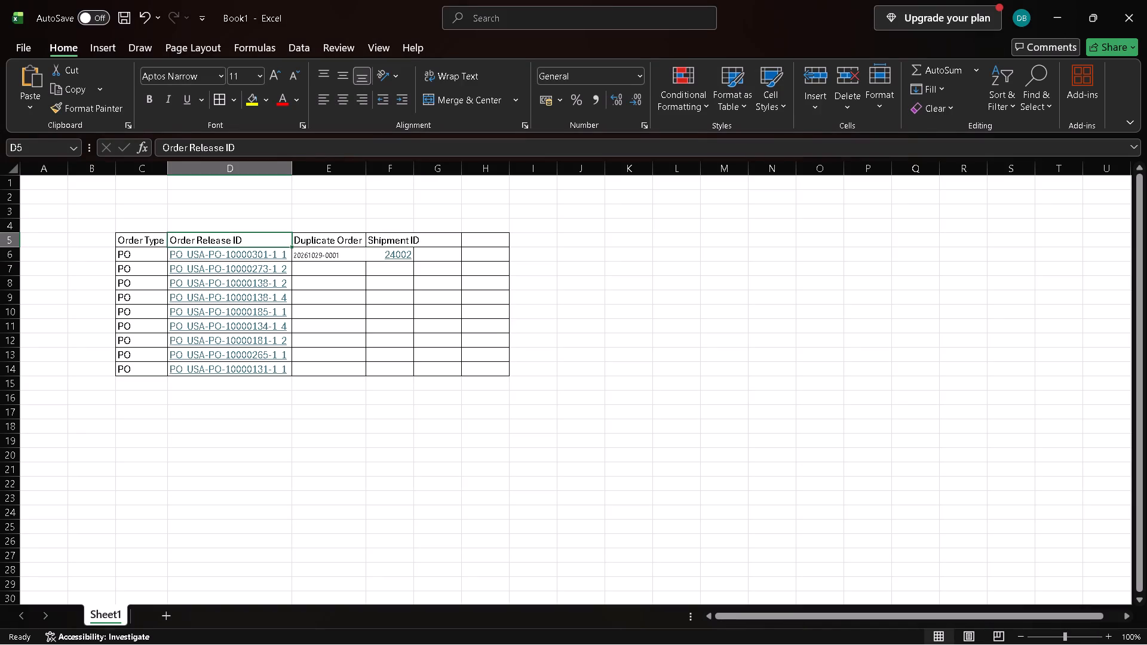
pyautogui.hotkey('shift', 'Down')
pyautogui.hotkey('shift', 'Down')
pyautogui.hotkey('shift', 'Down')
pyautogui.hotkey('shift', 'Down')
pyautogui.hotkey('shift', 'Down')
pyautogui.hotkey('shift', 'Down')
pyautogui.hotkey('shift', 'Down')
pyautogui.hotkey('shift', 'Down')
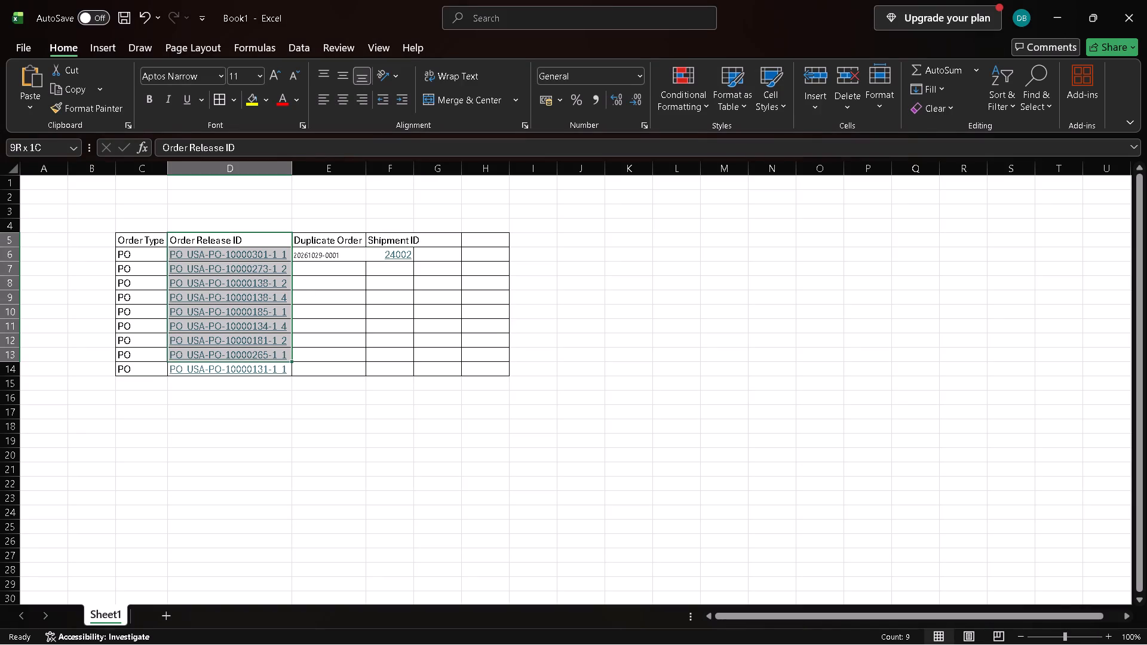
pyautogui.hotkey('shift', 'Down')
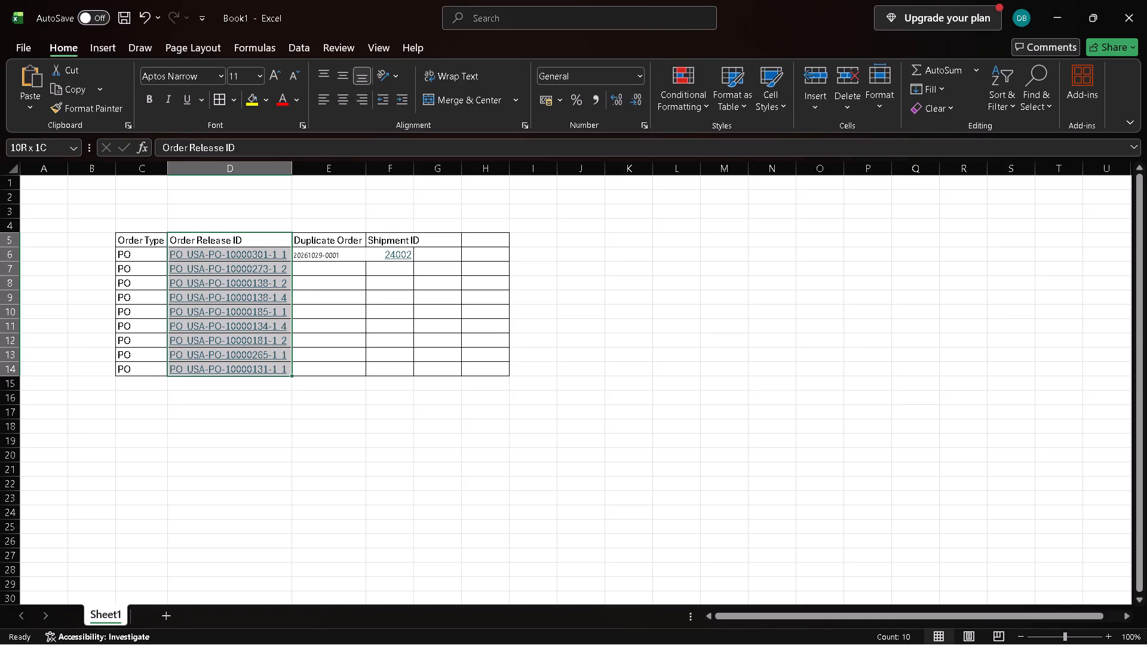
pyautogui.hotkey('ctrl', 'c')
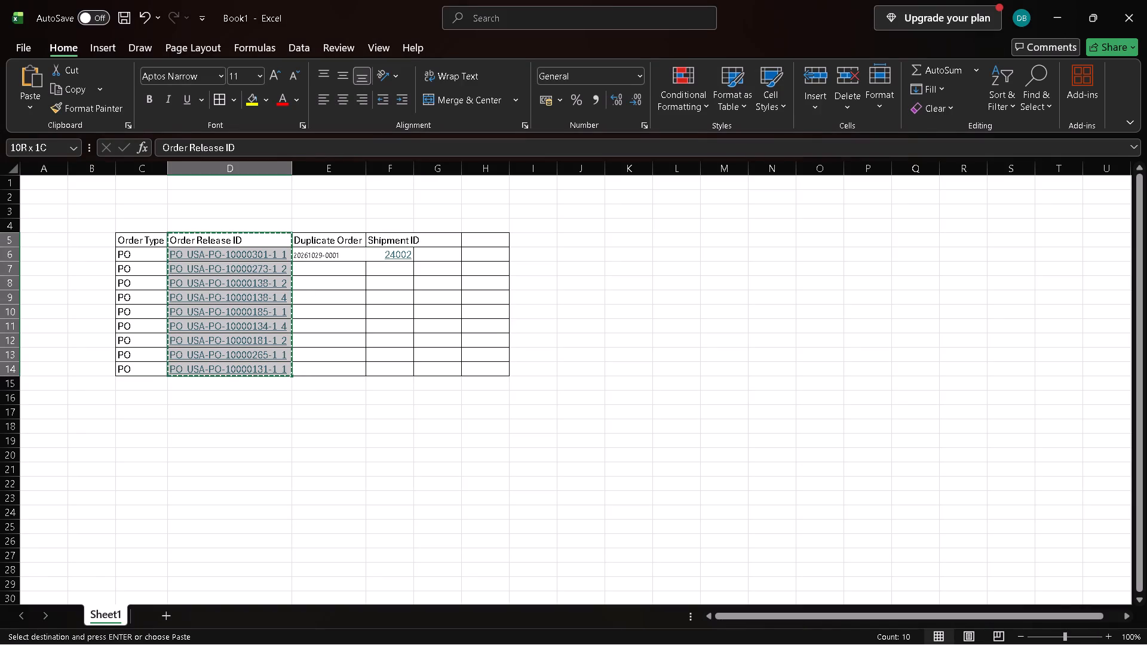
# Switch from the Excel workbook to another open window.
pyautogui.hotkey('alt', 'Tab')
pyautogui.hotkey('alt', 'Tab')
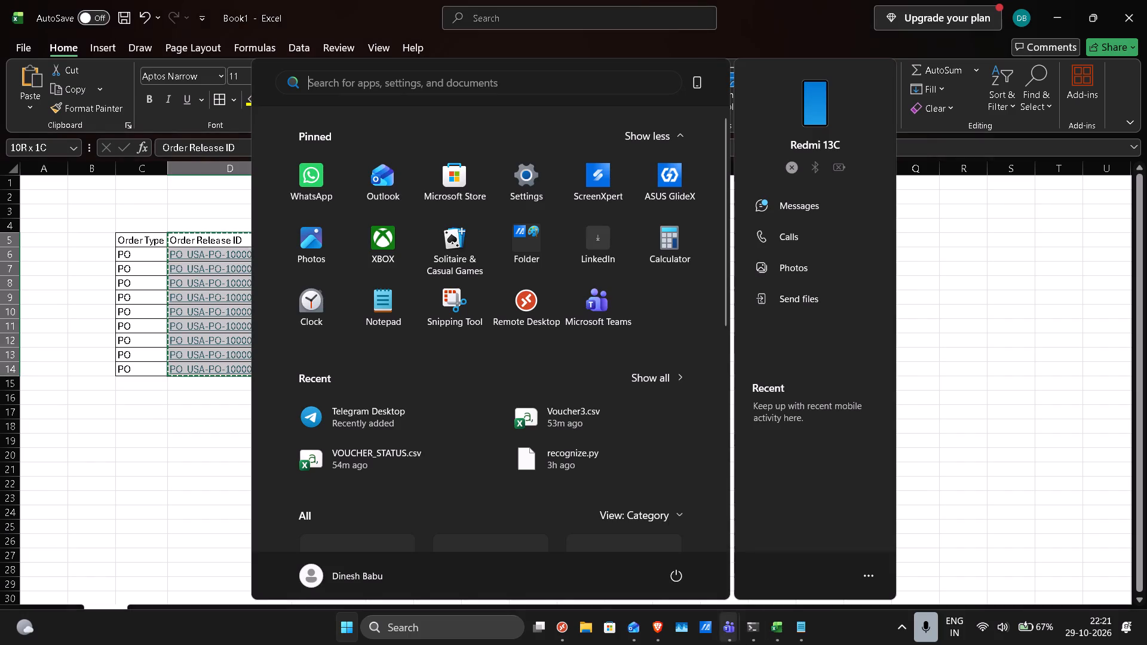
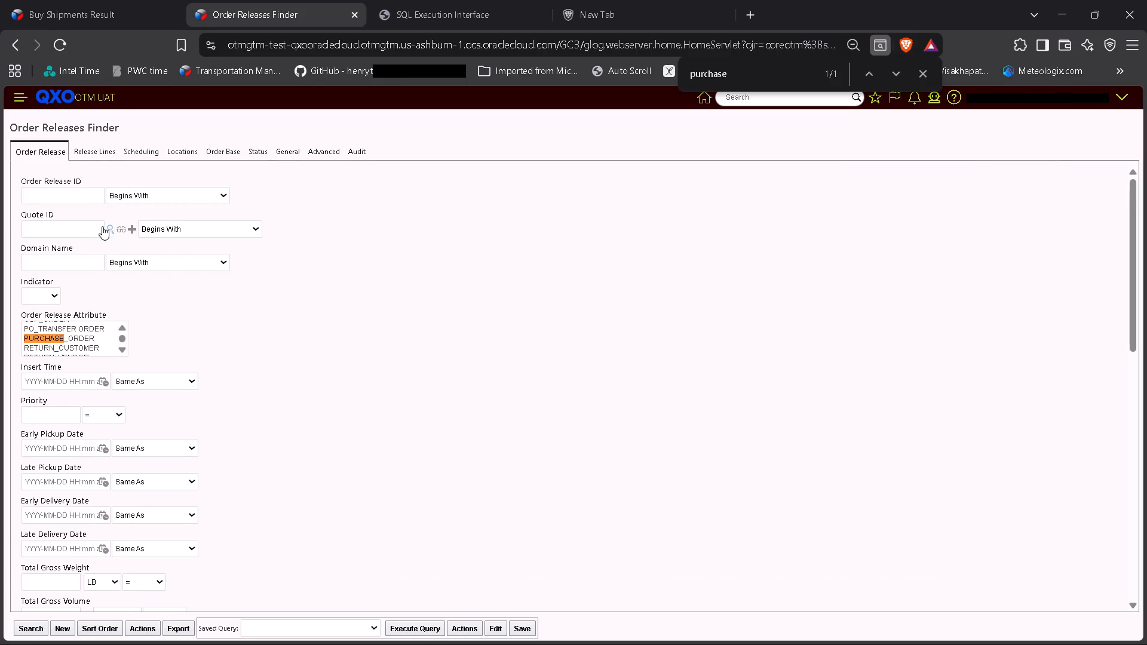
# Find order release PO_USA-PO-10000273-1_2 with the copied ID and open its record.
pyautogui.click(82, 199)
pyautogui.hotkey('ctrl', 'v')
pyautogui.press('Return')
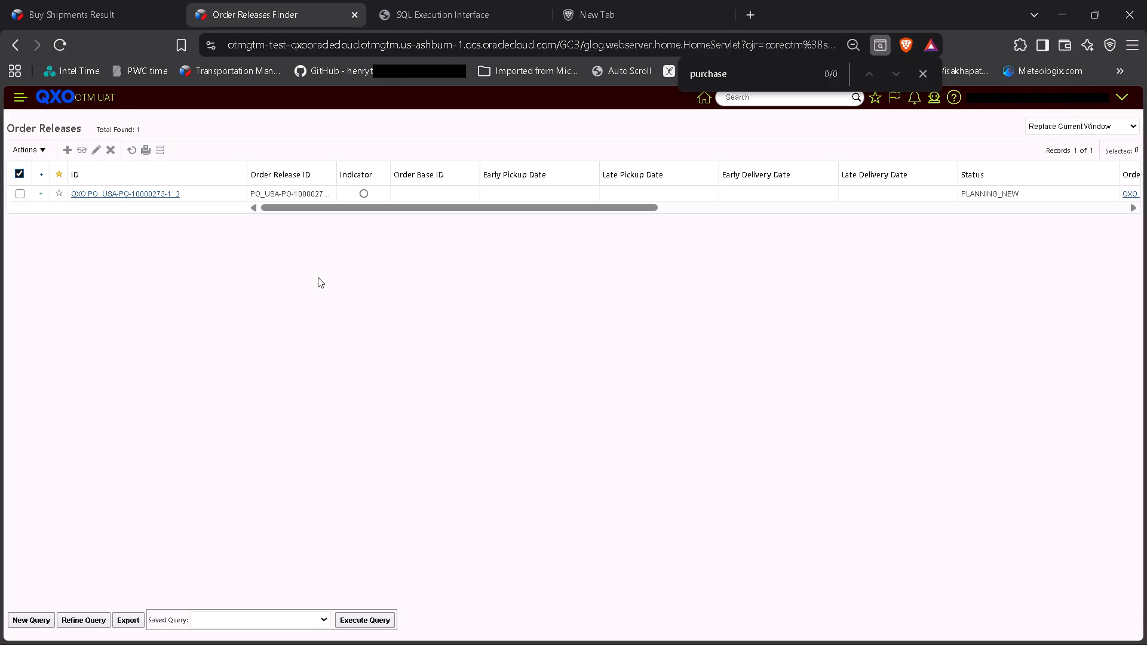
pyautogui.click(139, 274)
pyautogui.click(127, 197)
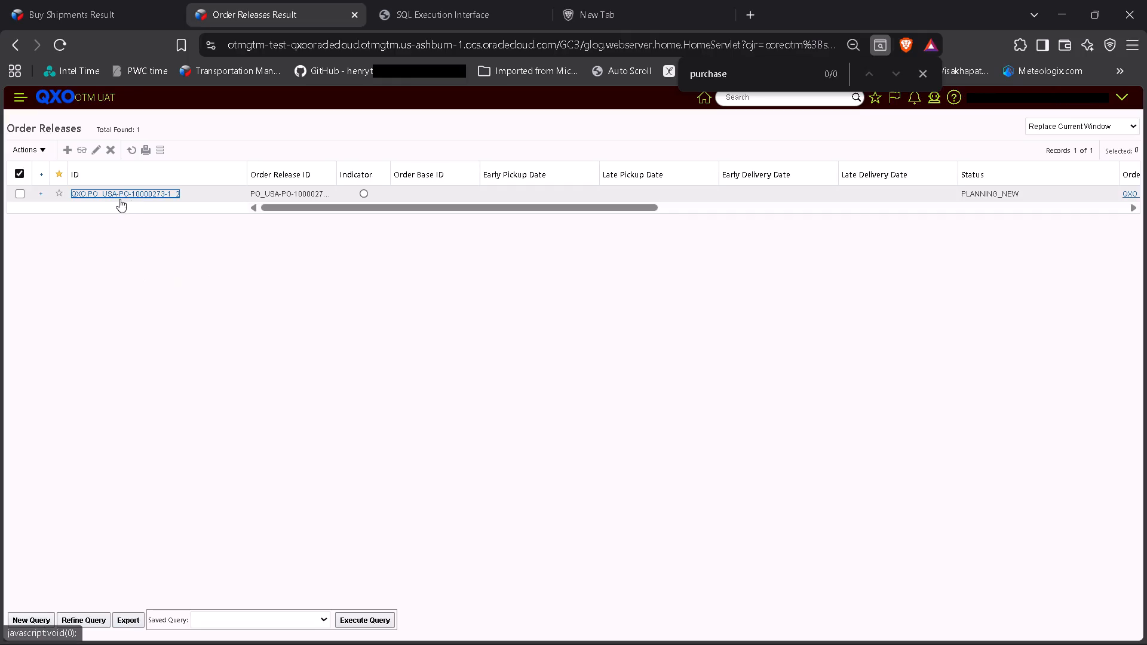
pyautogui.click(165, 193)
pyautogui.click(514, 385)
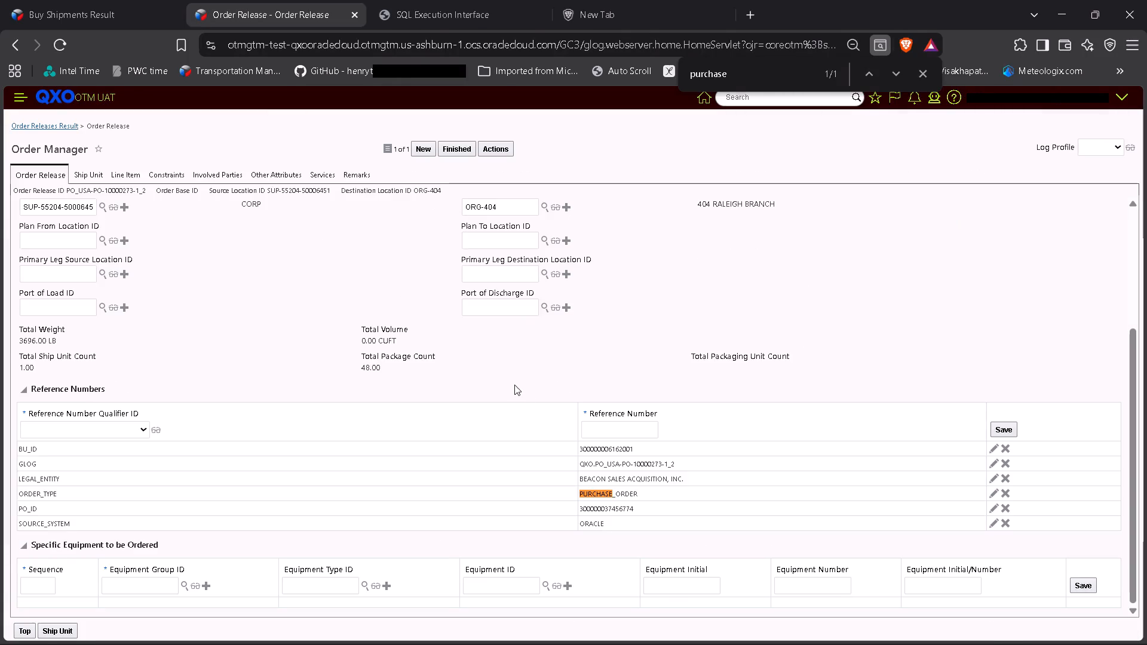
# Check the Destination Location ID in the order release's header details.
pyautogui.scroll(5, 415, 364)
pyautogui.moveTo(517, 394); pyautogui.dragTo(450, 380)
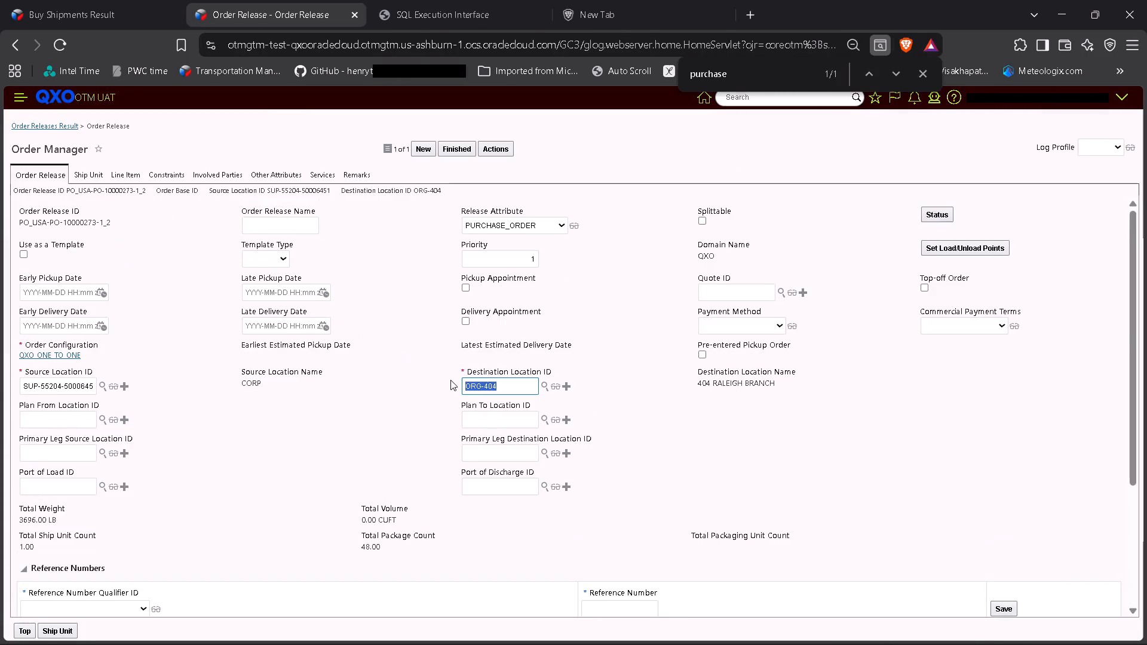
pyautogui.moveTo(450, 380); pyautogui.dragTo(444, 380)
pyautogui.click(621, 362)
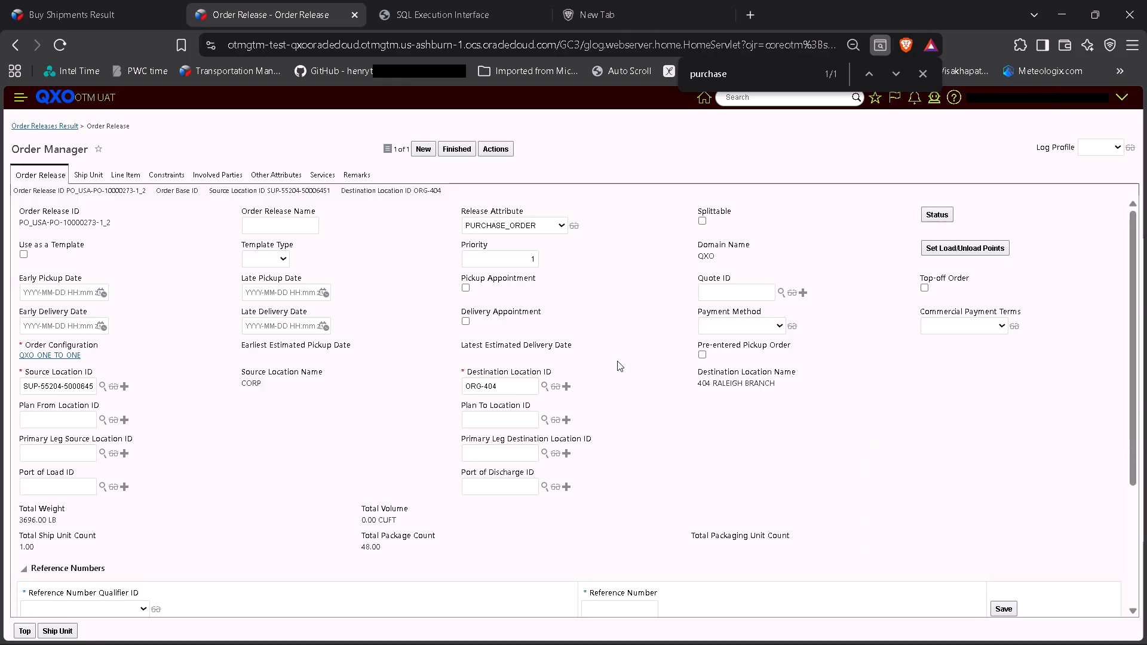
pyautogui.click(400, 305)
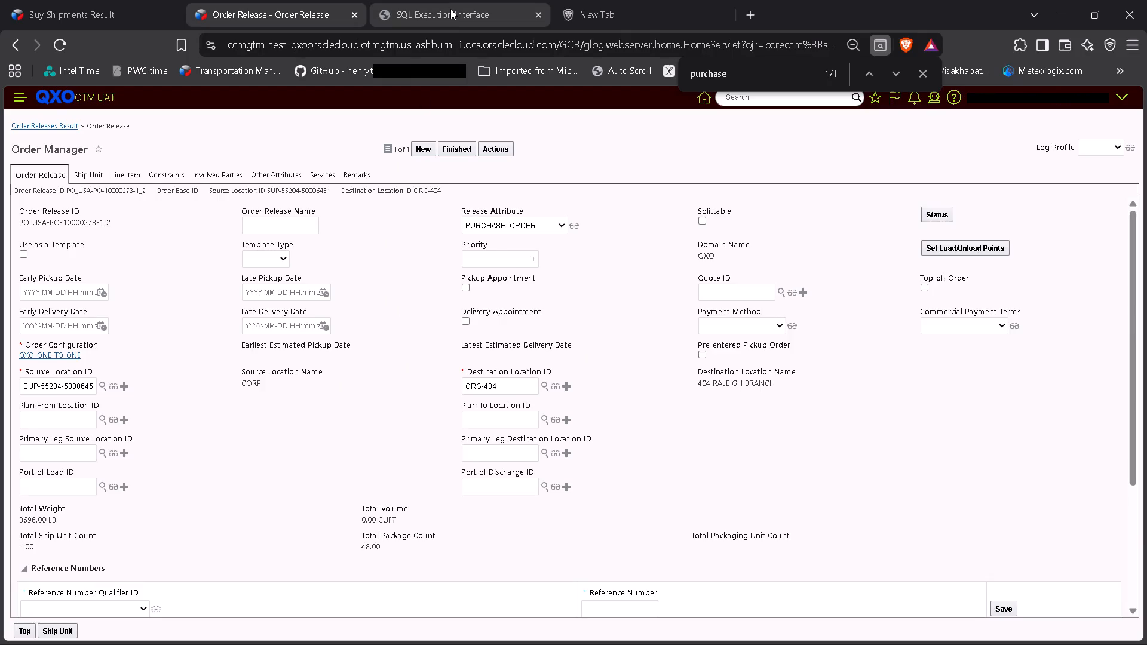
# View the earlier SQL query result and open the order release's Other Attributes section for comparison.
pyautogui.click(450, 9)
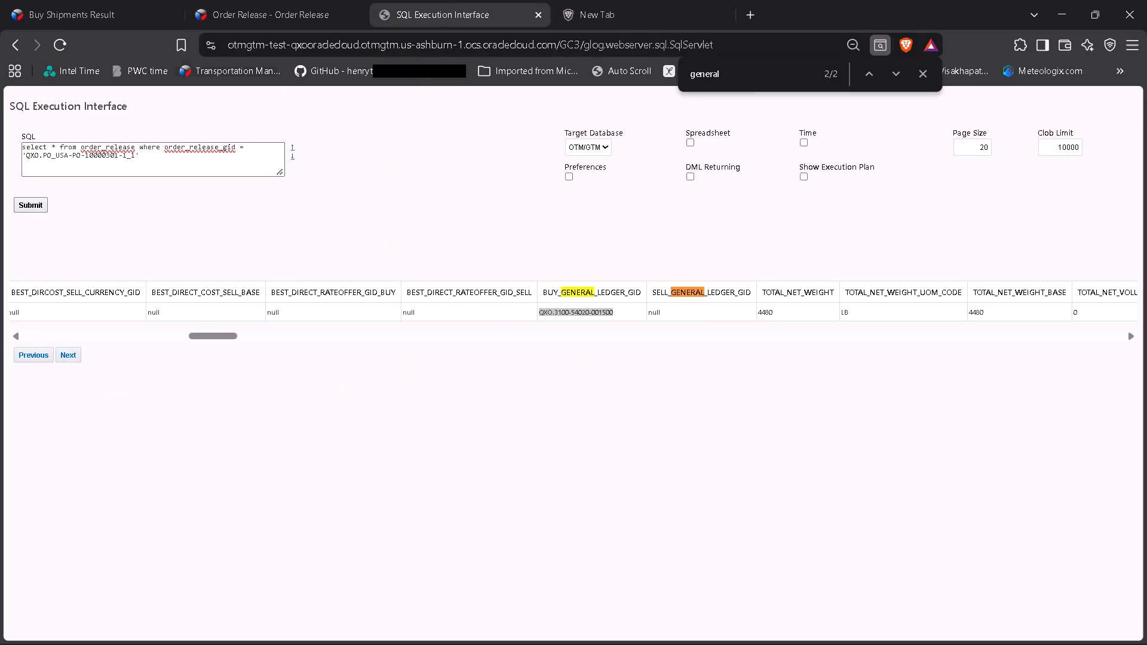
pyautogui.click(294, 21)
pyautogui.click(279, 171)
pyautogui.click(419, 10)
pyautogui.click(262, 24)
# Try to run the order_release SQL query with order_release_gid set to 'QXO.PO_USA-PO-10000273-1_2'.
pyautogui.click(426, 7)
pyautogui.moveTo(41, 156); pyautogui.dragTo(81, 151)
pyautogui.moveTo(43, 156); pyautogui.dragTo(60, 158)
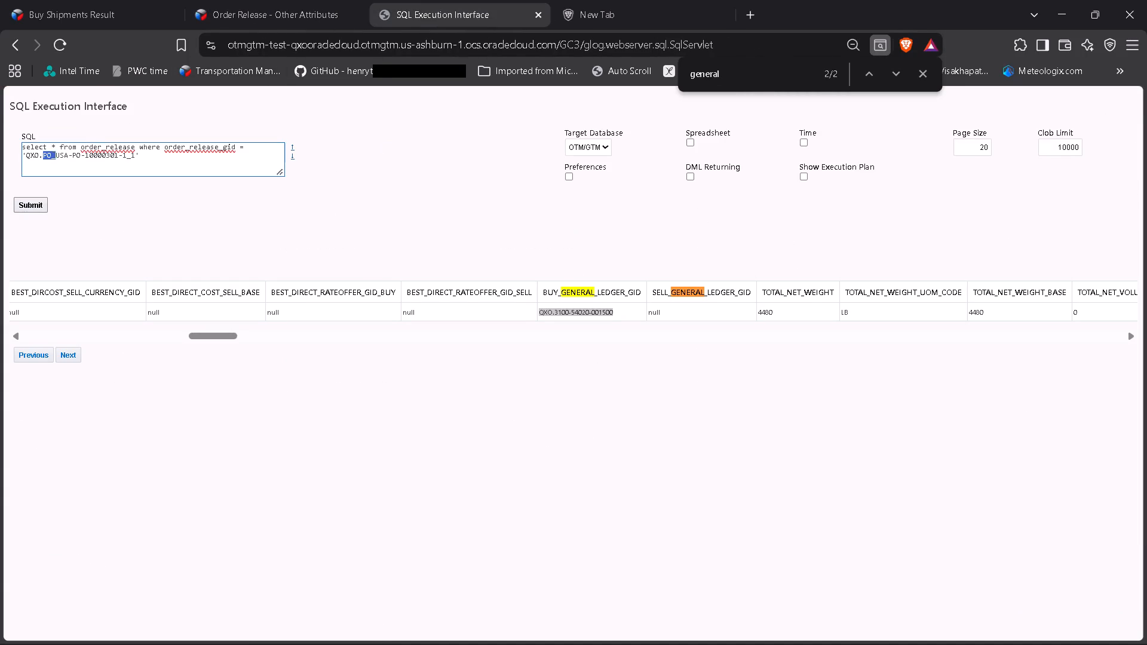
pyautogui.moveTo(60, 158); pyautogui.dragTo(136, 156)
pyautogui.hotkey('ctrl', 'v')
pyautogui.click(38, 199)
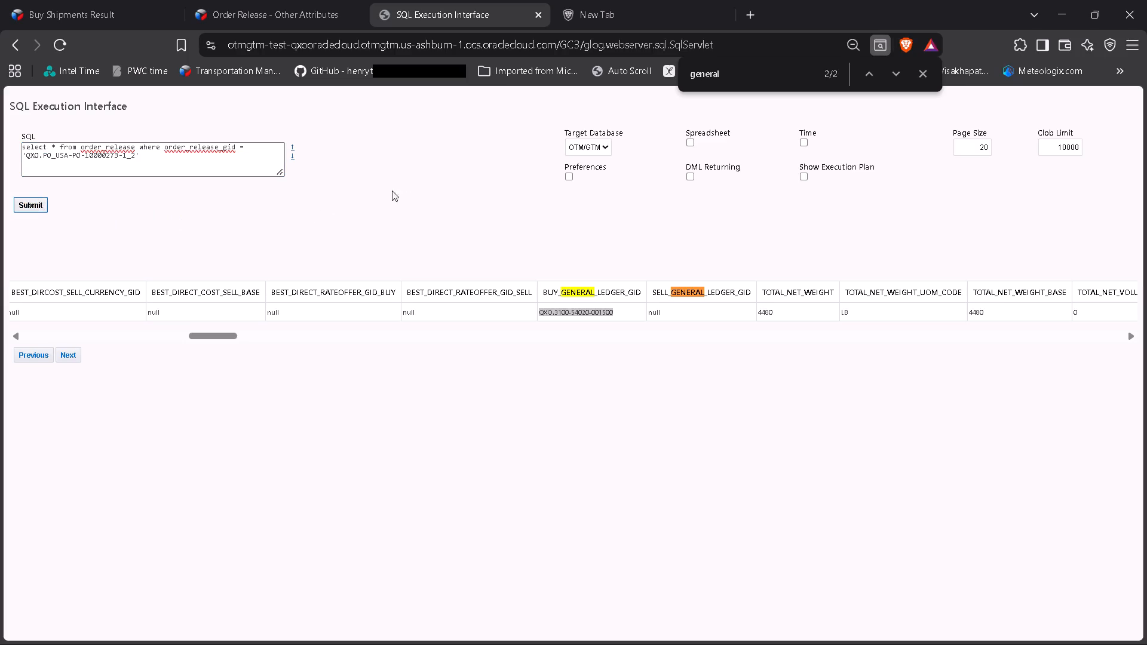
# View the order release's Buy Side General Ledger Code record and close its window.
pyautogui.click(292, 19)
pyautogui.click(407, 259)
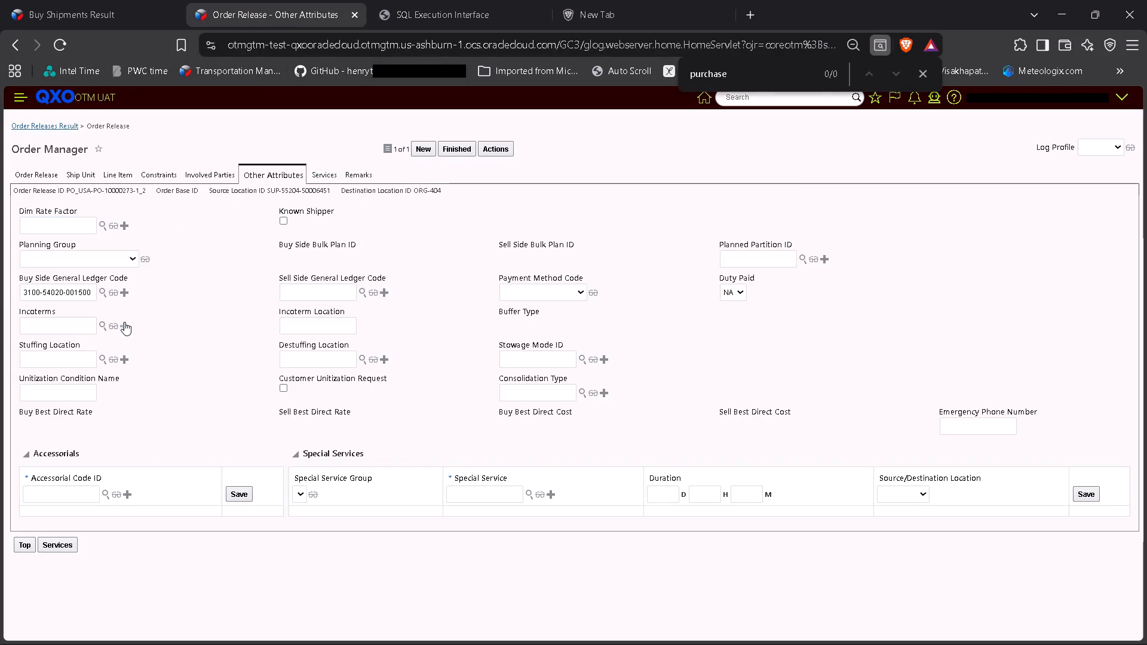
pyautogui.click(111, 296)
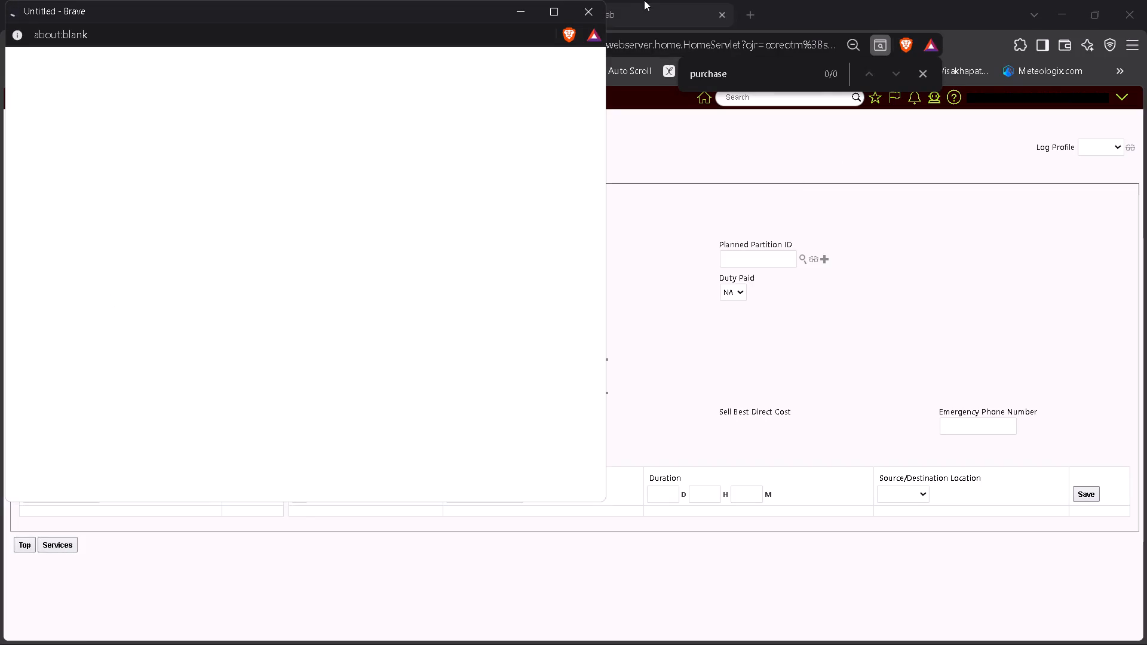
pyautogui.click(588, 17)
# Return to the SQL Execution Interface page and reload it.
pyautogui.click(425, 20)
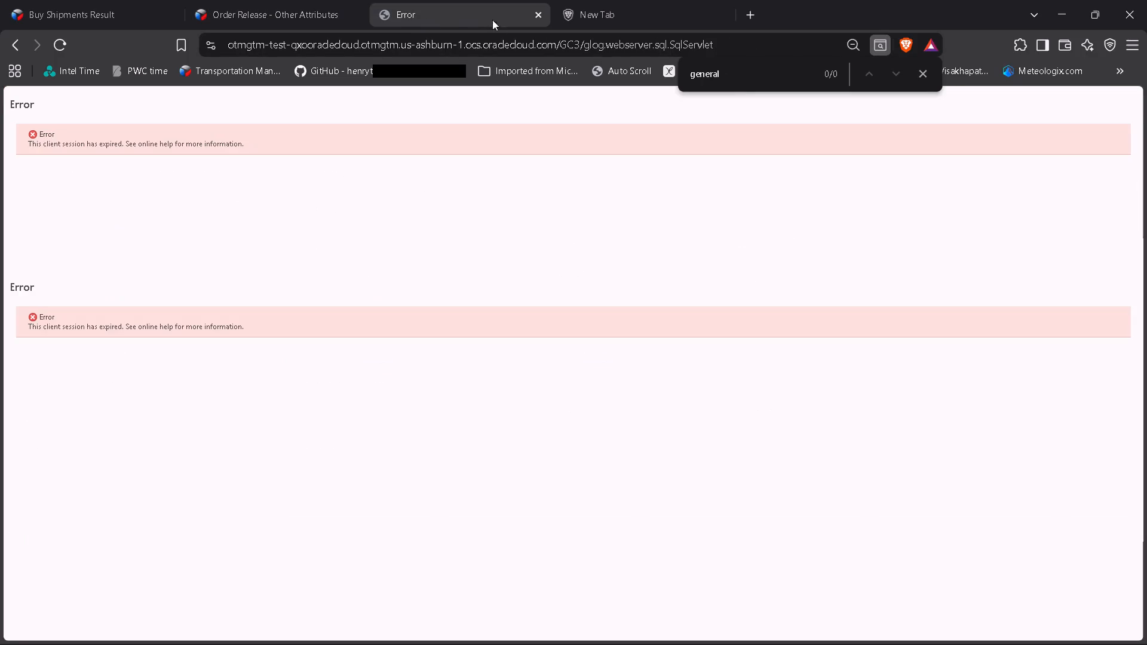
pyautogui.click(577, 19)
pyautogui.click(453, 23)
pyautogui.click(60, 50)
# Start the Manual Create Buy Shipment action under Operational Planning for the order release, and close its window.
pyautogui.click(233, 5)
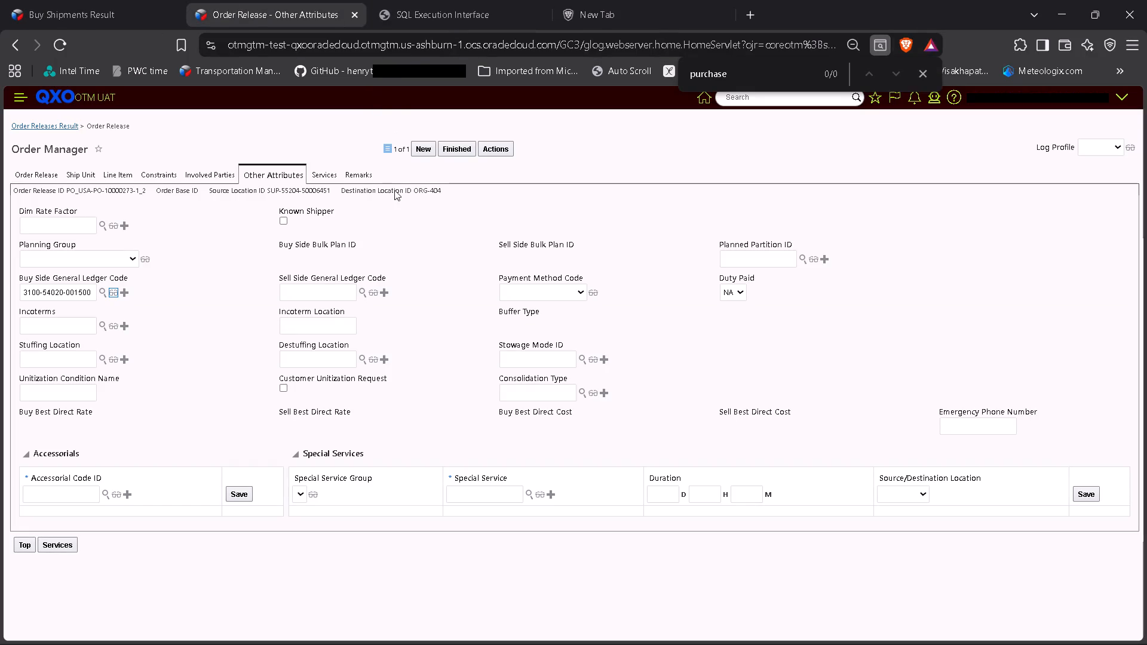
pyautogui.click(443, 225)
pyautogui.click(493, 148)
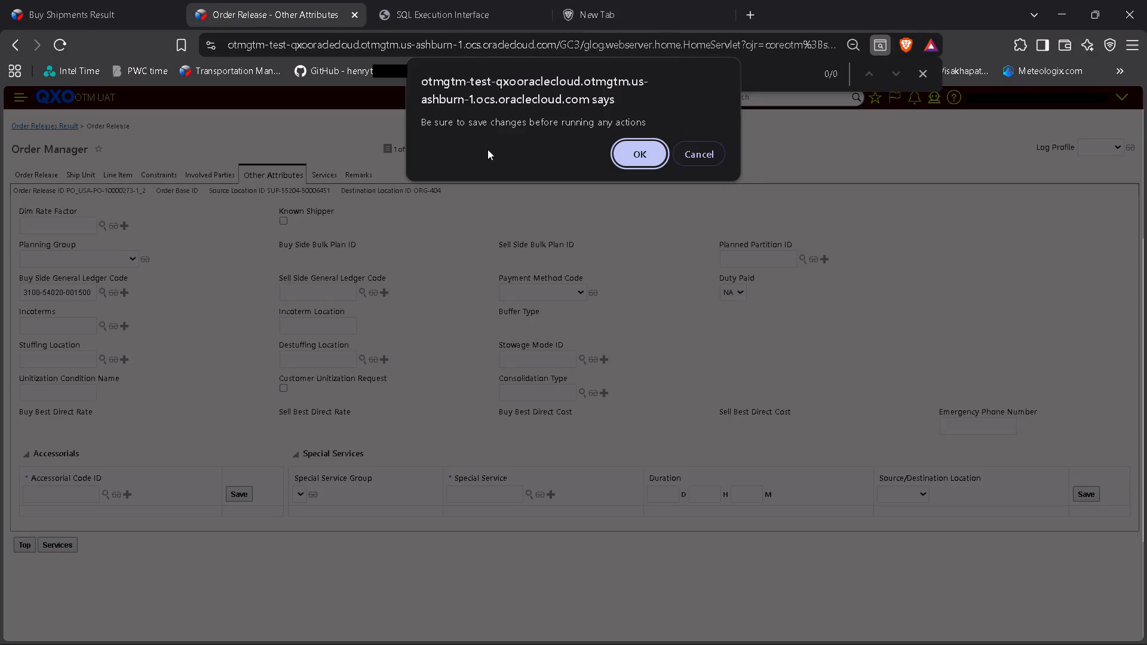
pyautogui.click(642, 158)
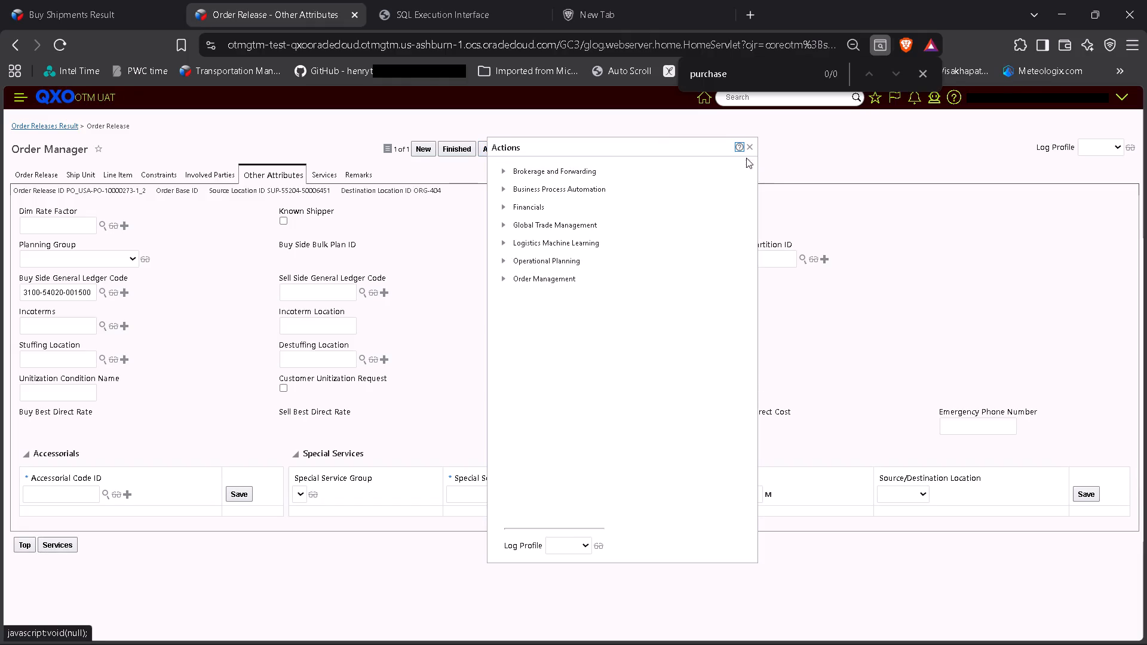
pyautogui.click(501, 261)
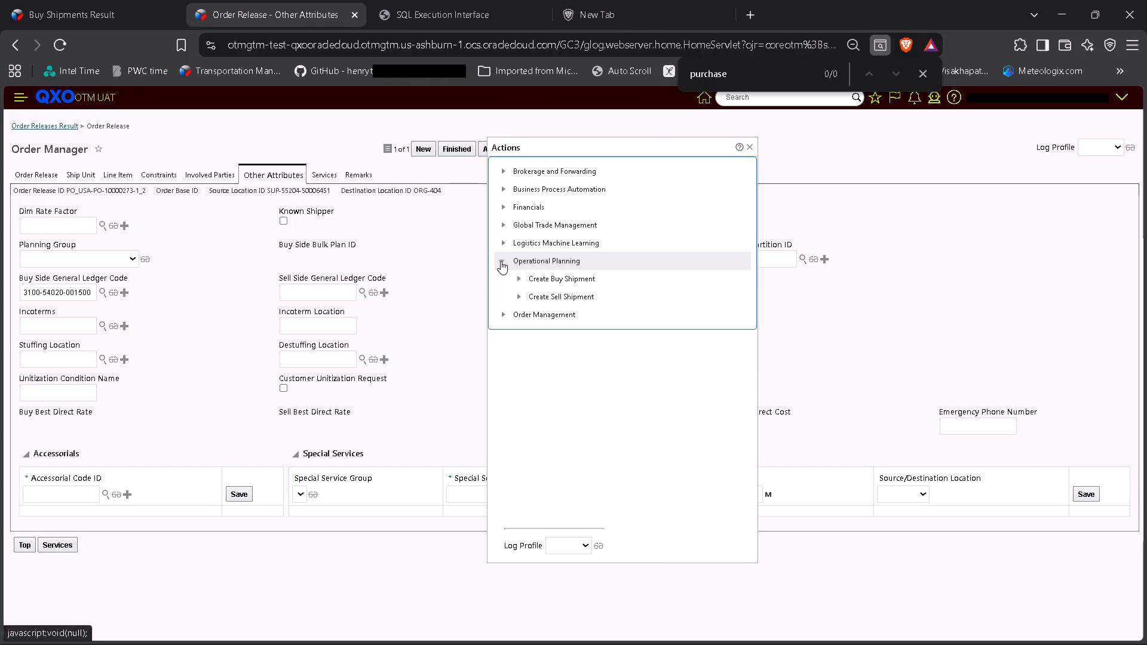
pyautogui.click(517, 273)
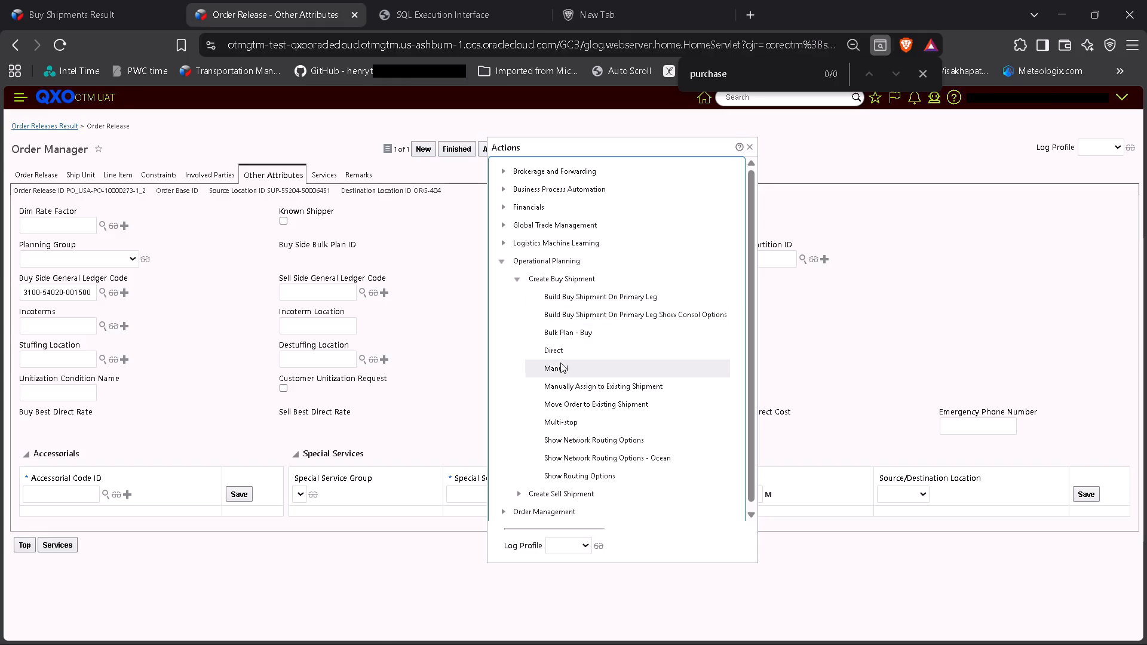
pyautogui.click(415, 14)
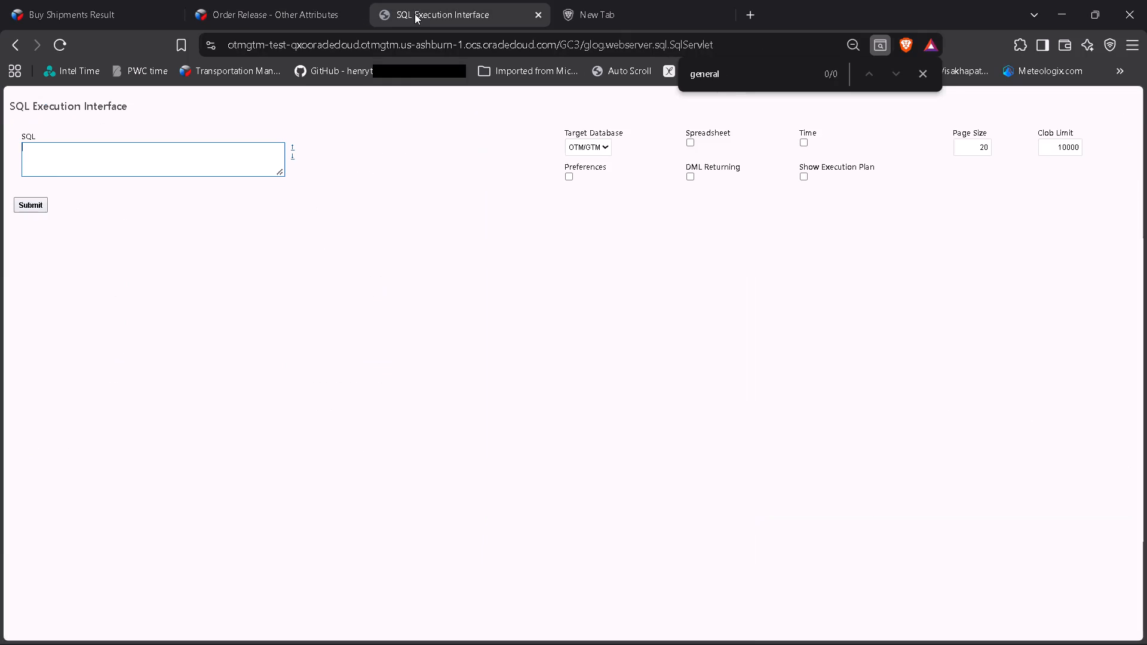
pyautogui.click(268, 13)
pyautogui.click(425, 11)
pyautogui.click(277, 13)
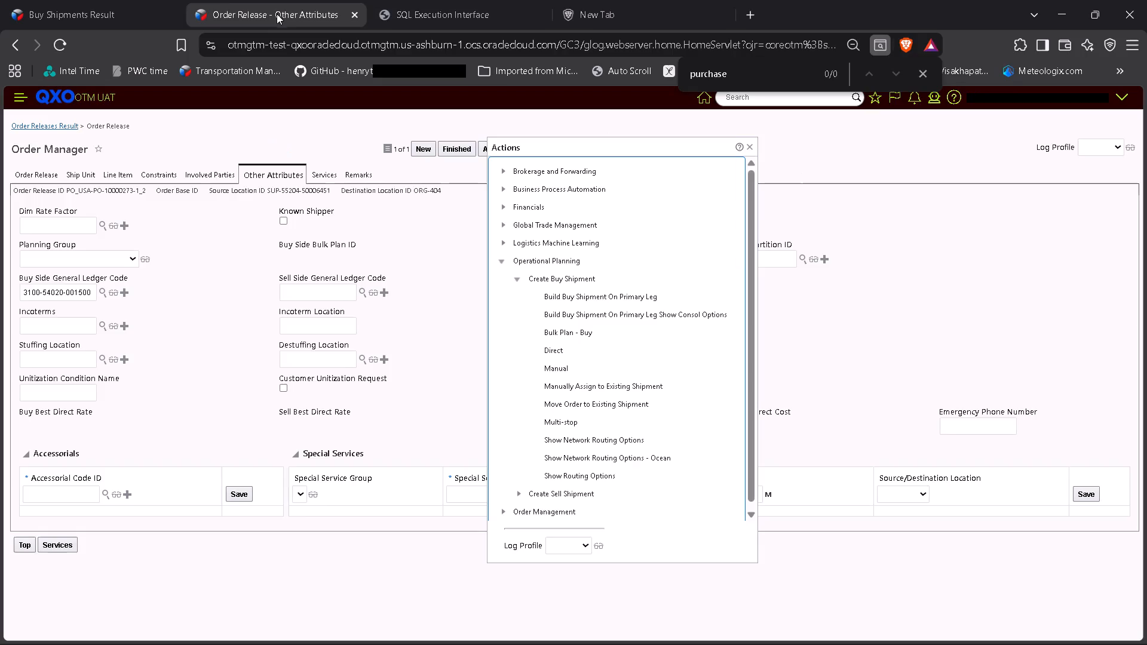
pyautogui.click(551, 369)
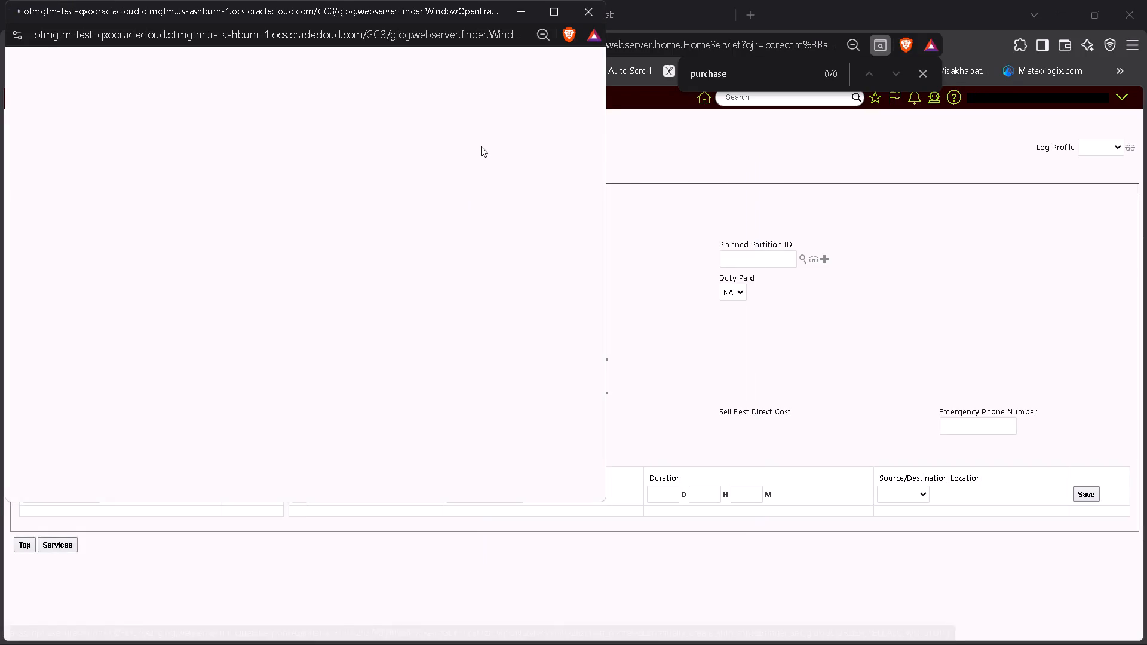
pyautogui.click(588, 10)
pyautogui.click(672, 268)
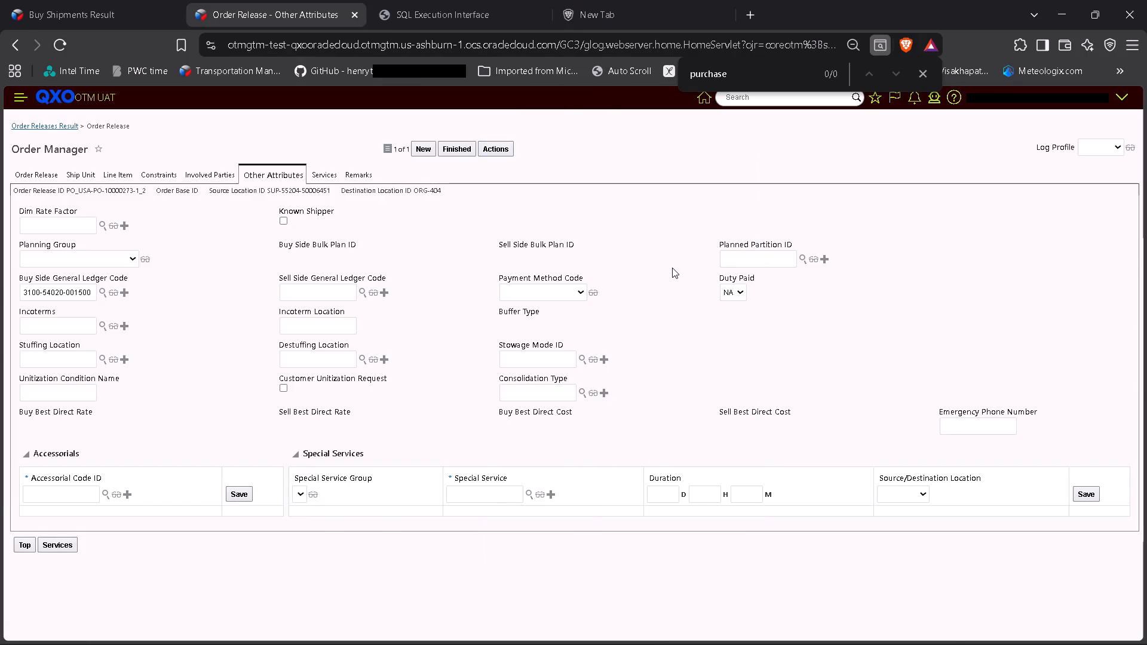
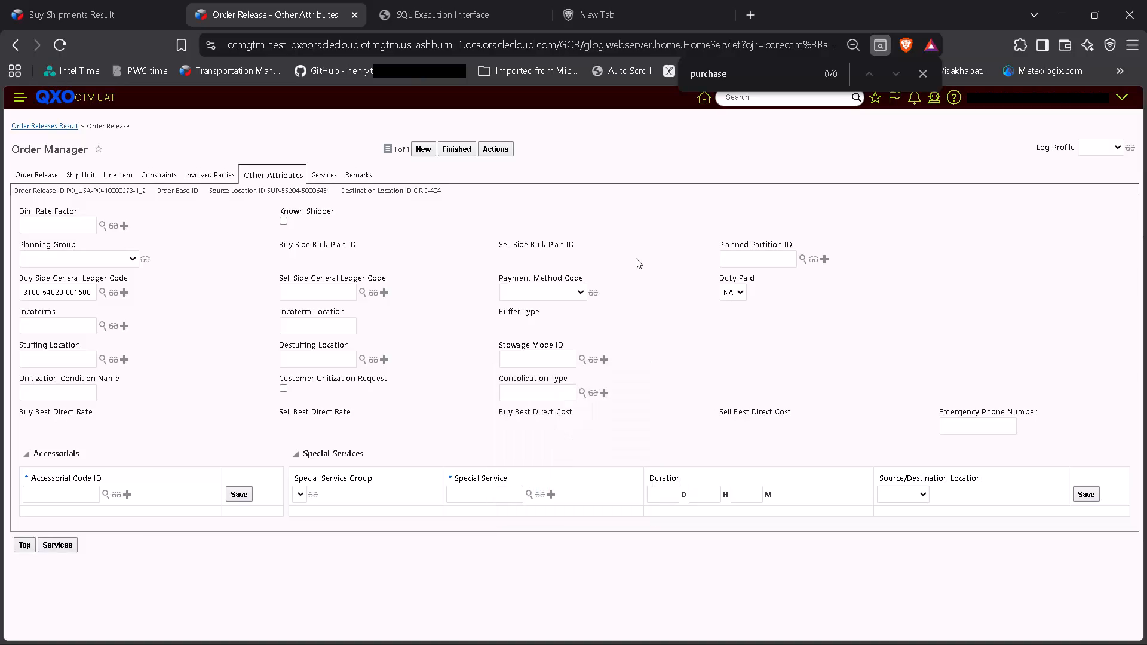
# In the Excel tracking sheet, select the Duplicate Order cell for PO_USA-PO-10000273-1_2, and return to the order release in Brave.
pyautogui.hotkey('alt', 'Tab')
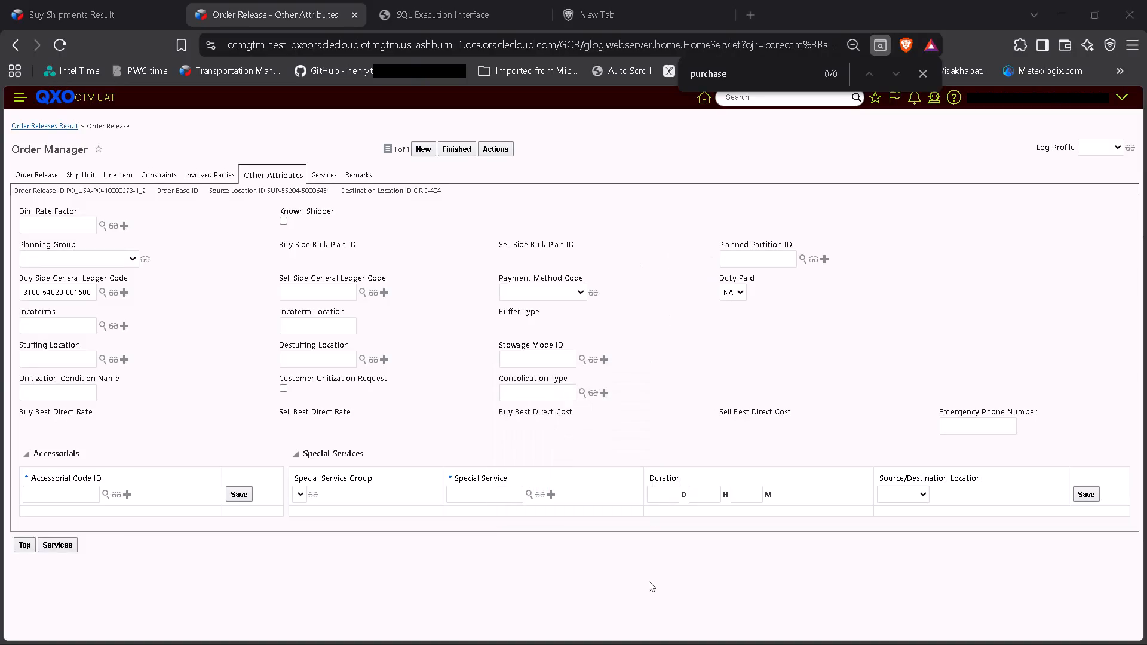
pyautogui.click(330, 271)
pyautogui.hotkey('alt', 'Tab')
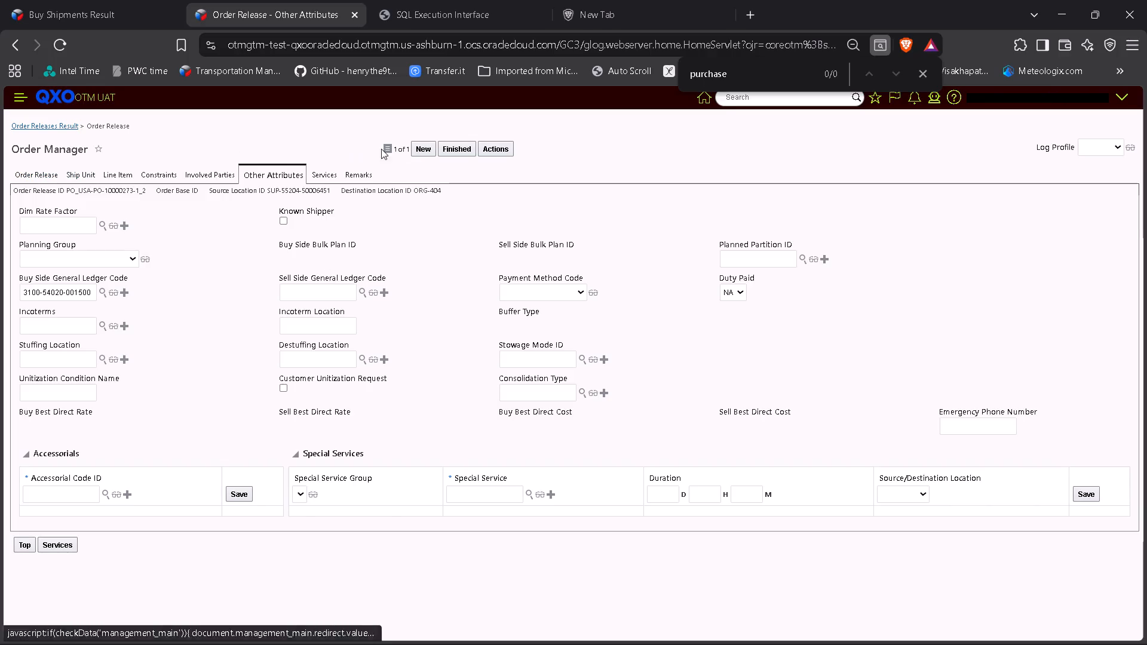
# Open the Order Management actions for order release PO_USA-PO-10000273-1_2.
pyautogui.click(497, 143)
pyautogui.click(630, 156)
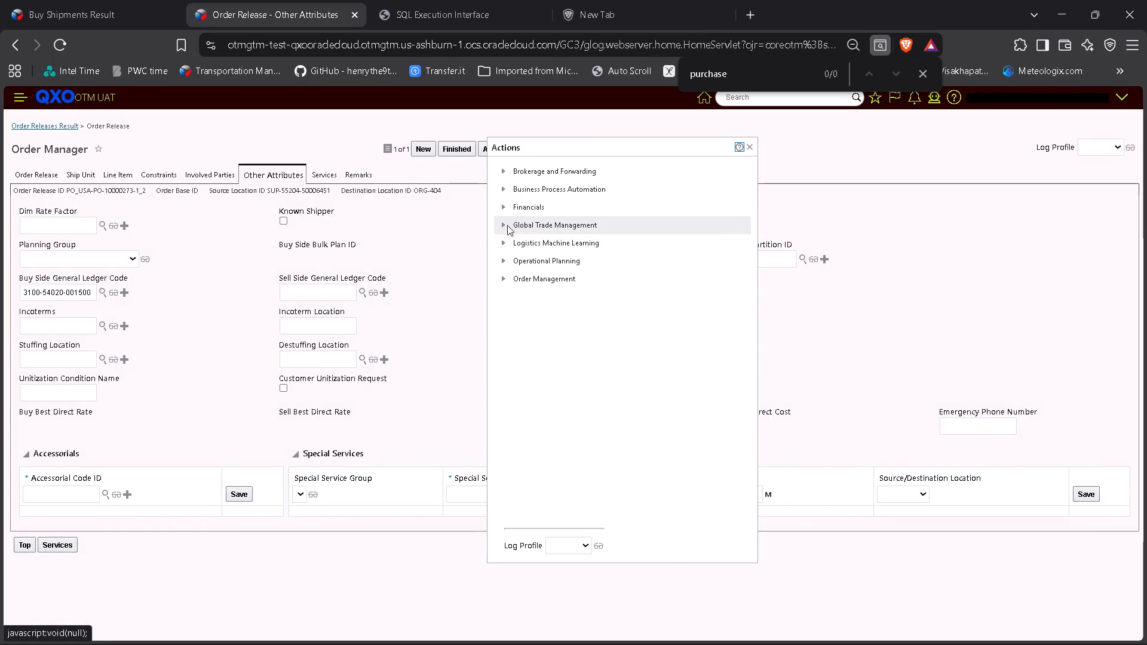
pyautogui.click(503, 278)
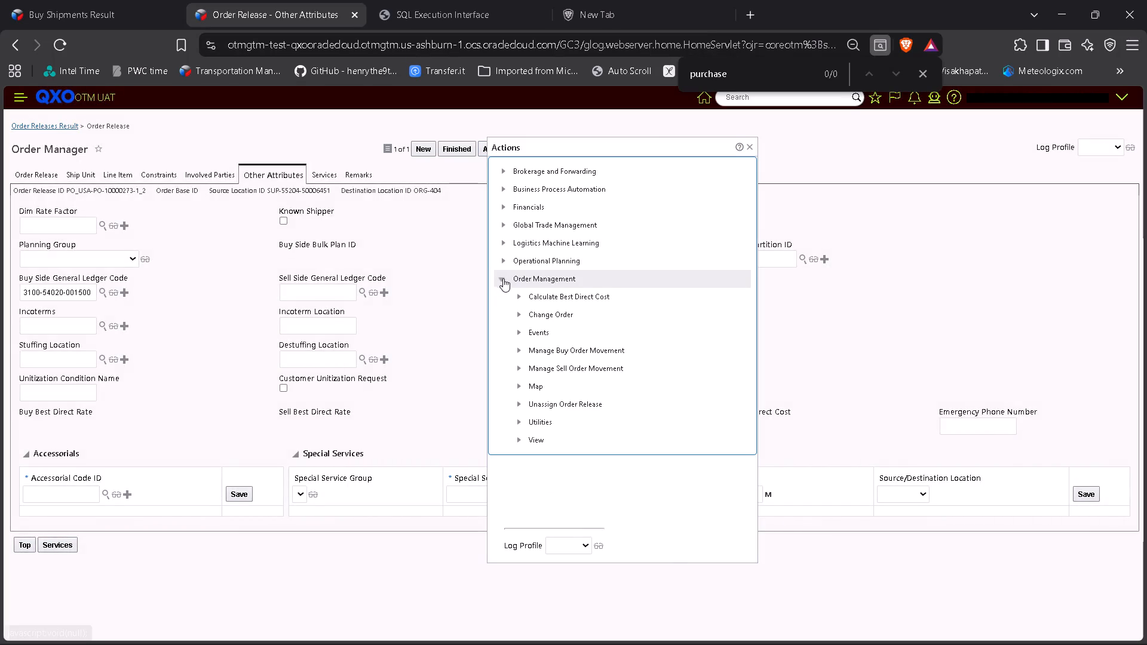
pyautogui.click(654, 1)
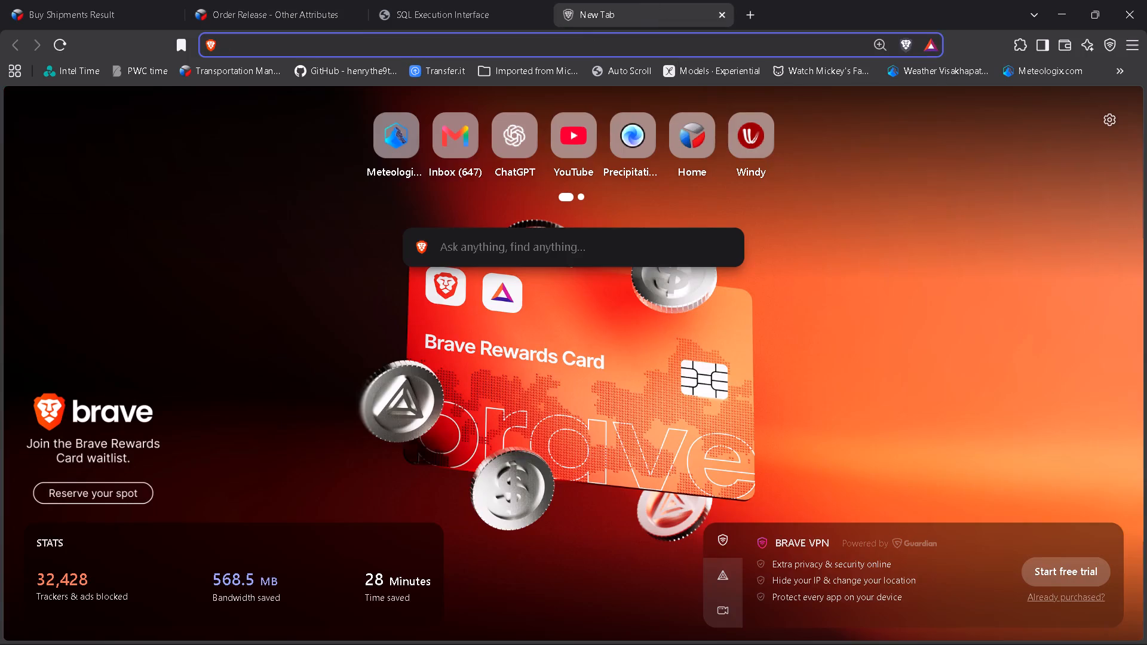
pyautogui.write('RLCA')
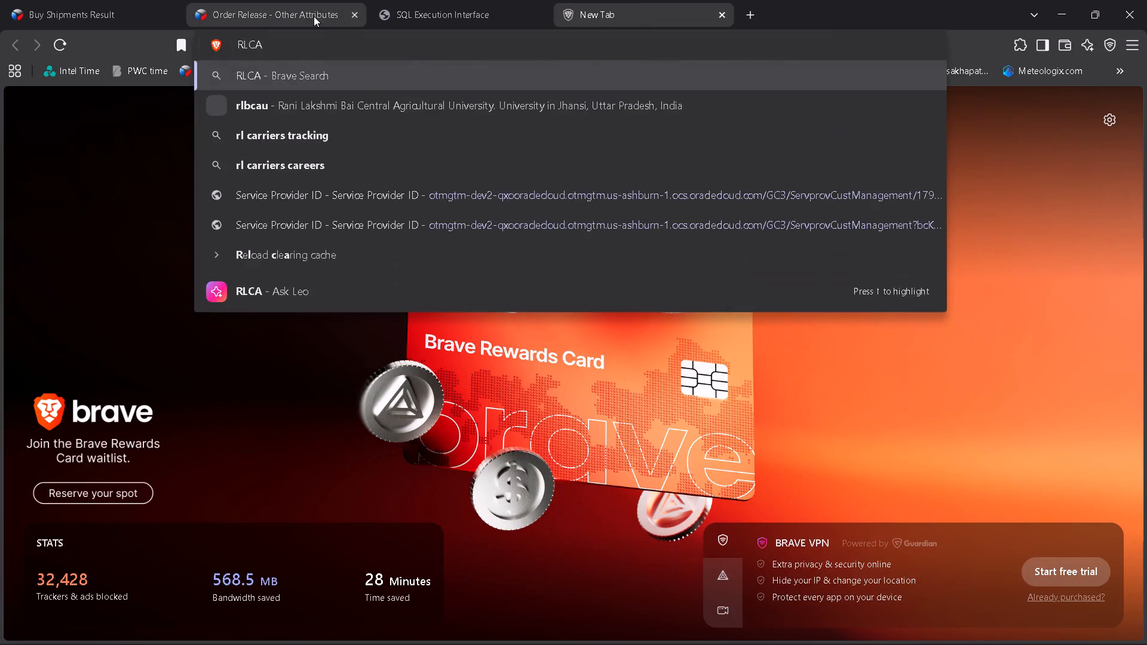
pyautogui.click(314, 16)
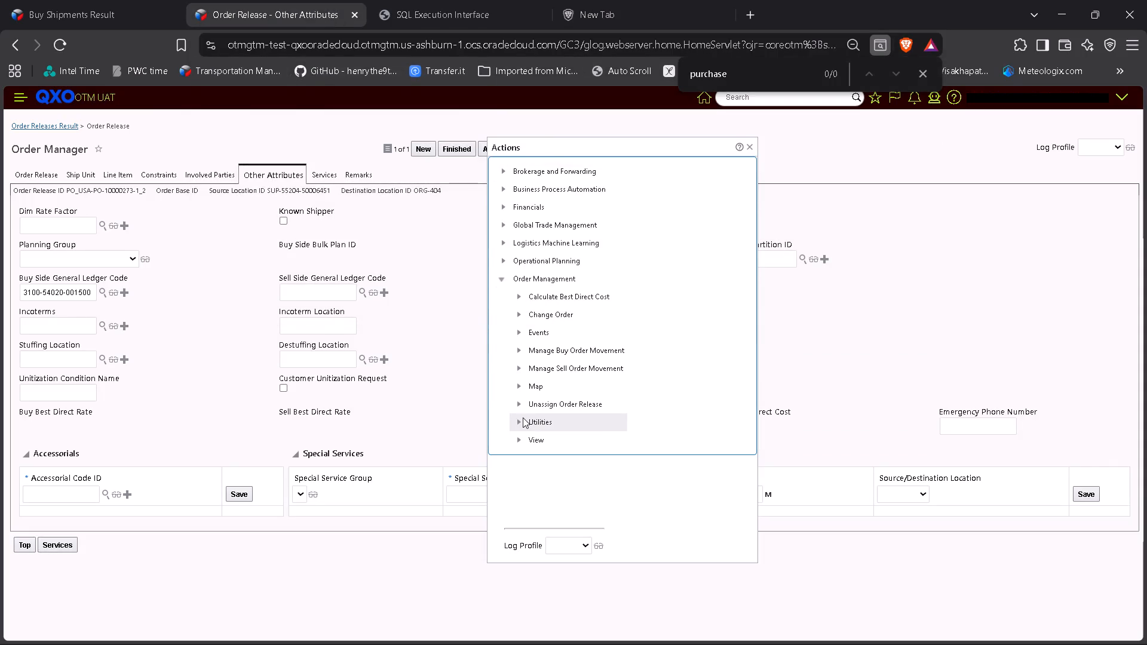
# Duplicate the order release through the Order Management utilities, review its copied reference numbers and line item, and finish creating it.
pyautogui.click(521, 419)
pyautogui.scroll(-7, 531, 397)
pyautogui.click(572, 376)
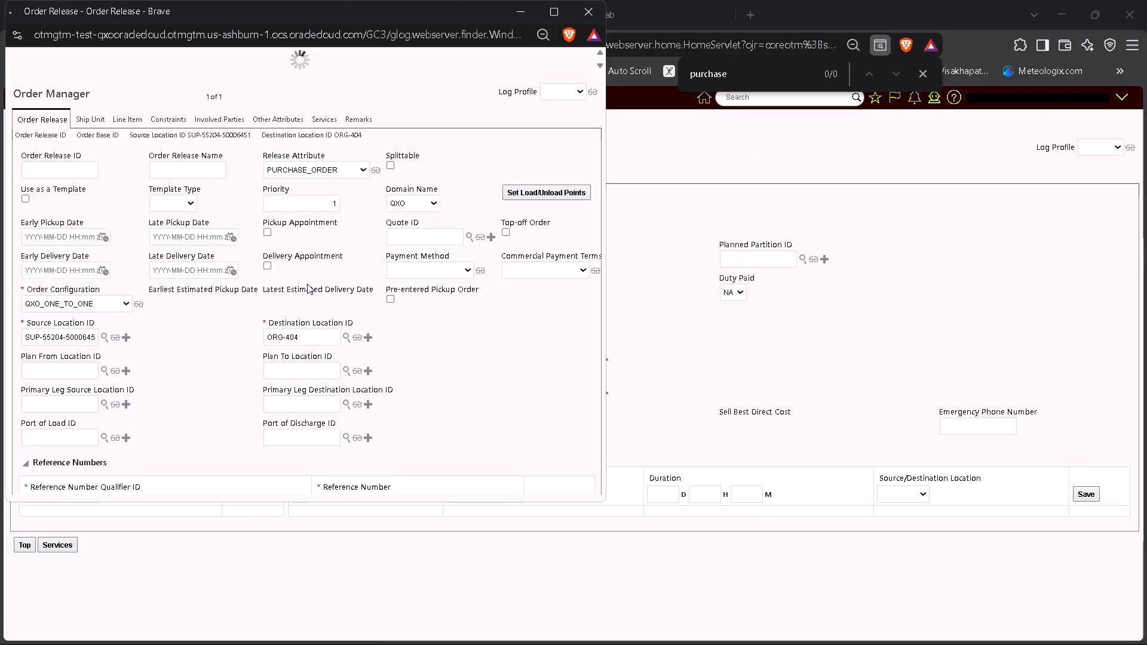
pyautogui.scroll(-12, 307, 284)
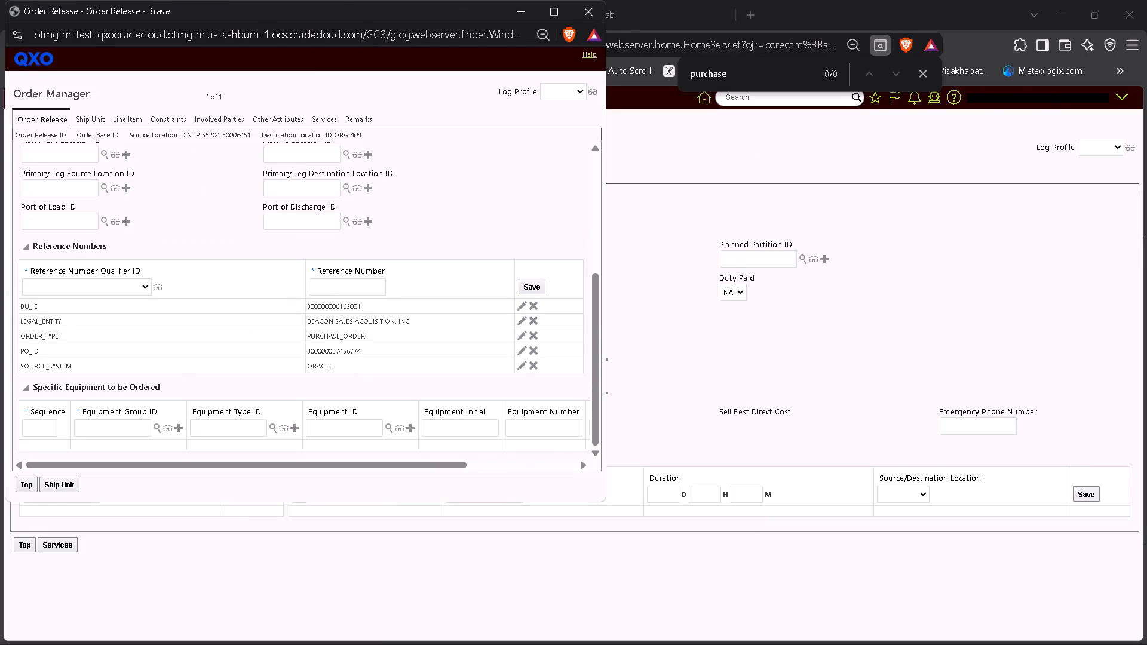
pyautogui.click(345, 350)
pyautogui.scroll(7, 359, 330)
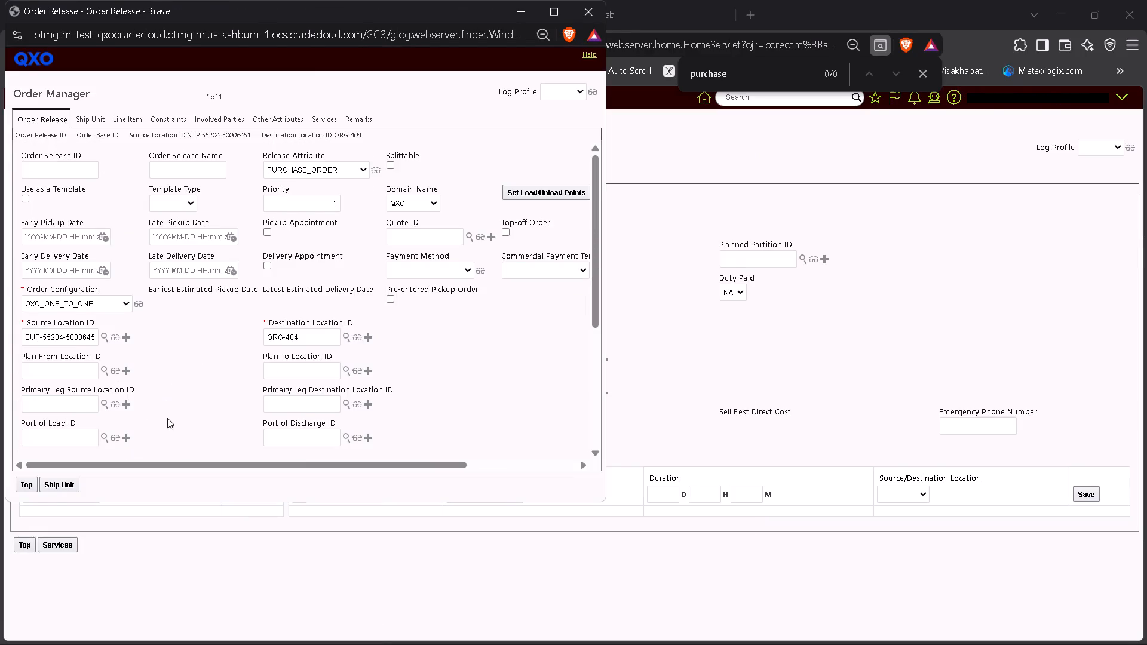
pyautogui.scroll(5, 177, 312)
pyautogui.click(275, 121)
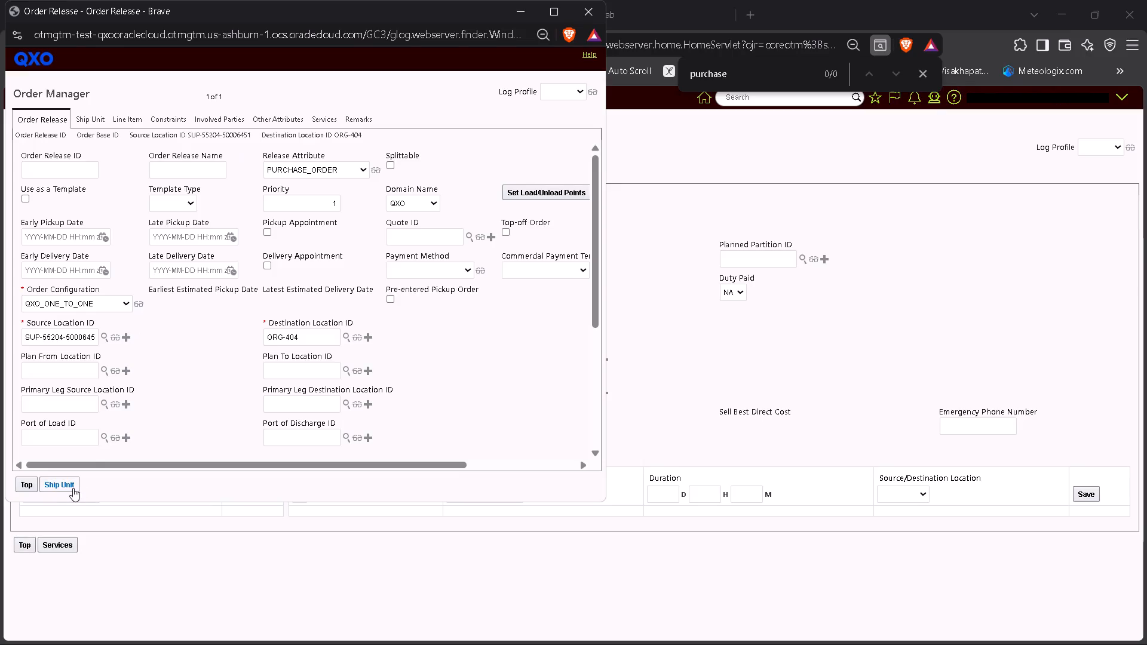
pyautogui.click(68, 481)
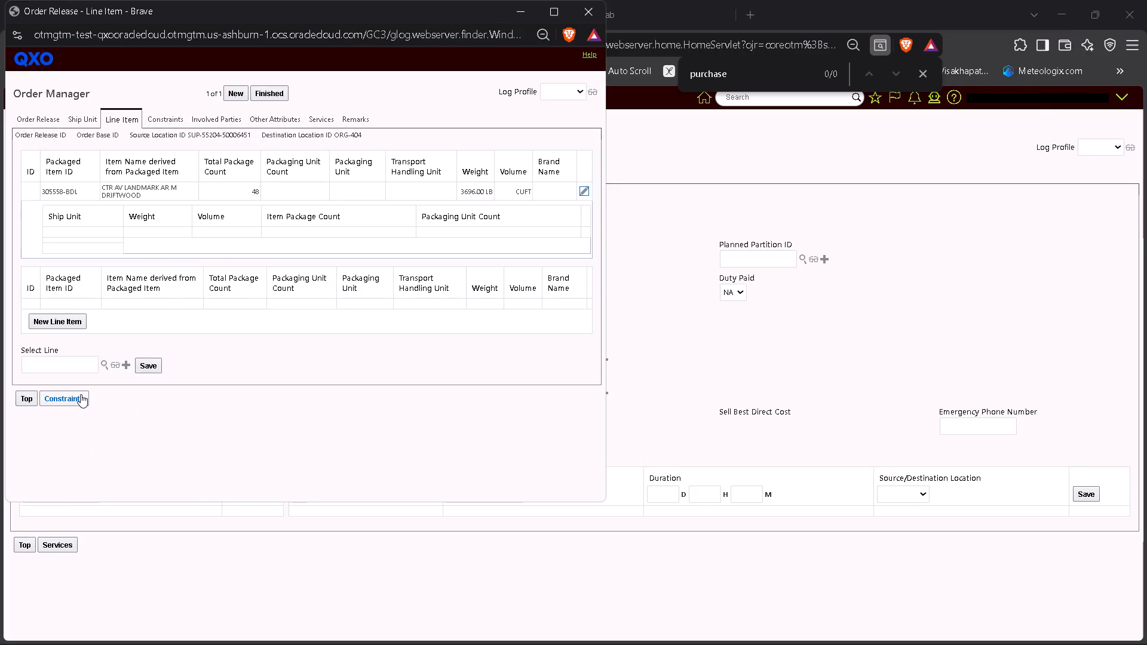
pyautogui.click(268, 99)
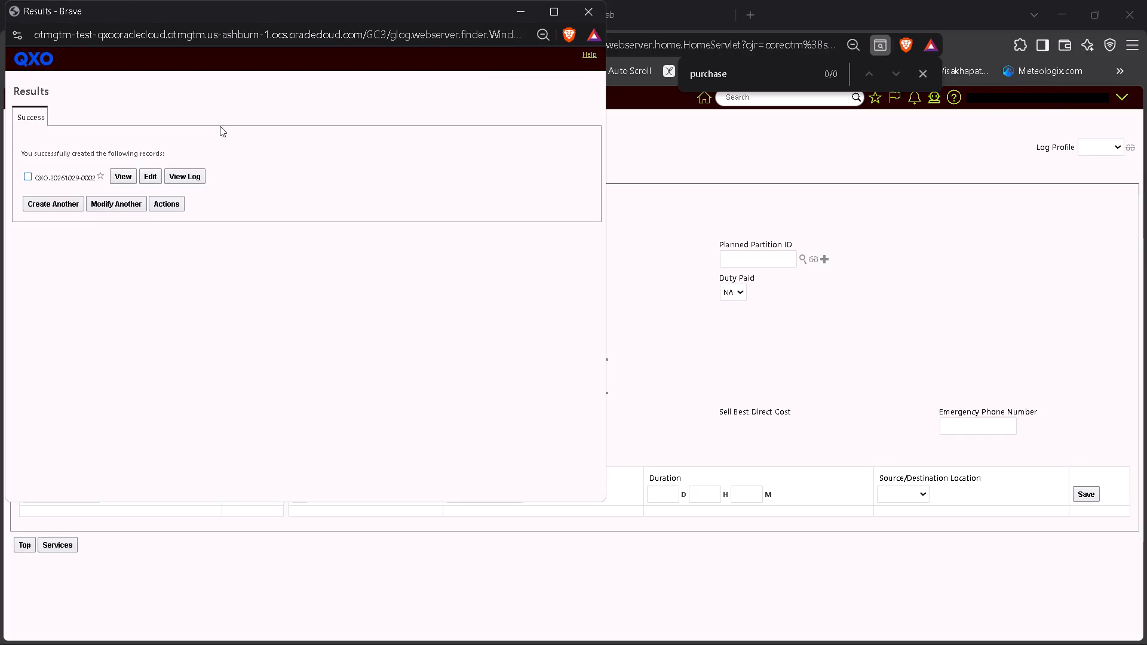
# Open the newly created duplicate order release for editing and copy its Order Release ID.
pyautogui.click(147, 175)
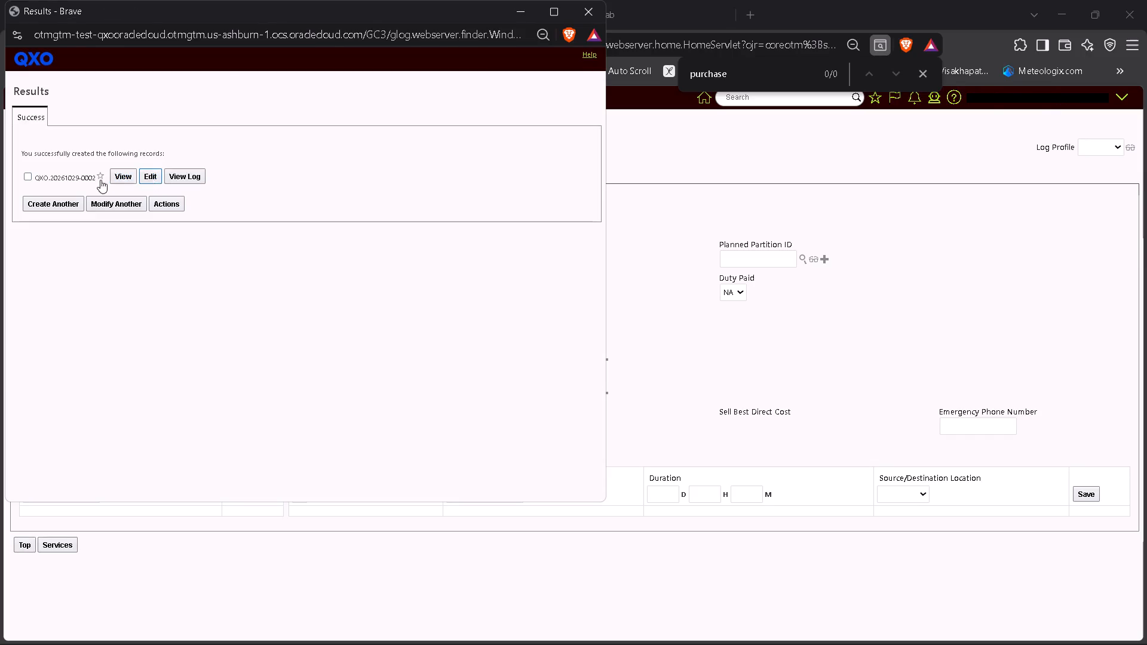
pyautogui.tripleClick(60, 166)
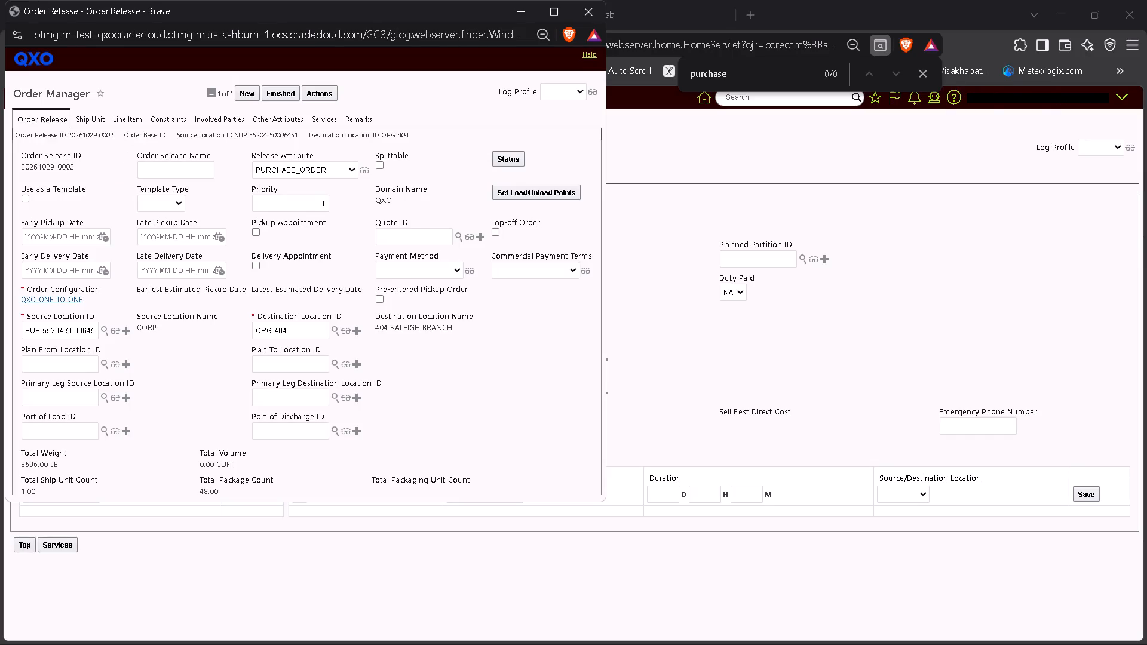
pyautogui.hotkey('ctrl', 'c')
pyautogui.hotkey('ctrl', 'c')
# View the duplicate's Buy Side General Ledger Code record from its other attributes, and close the record's window.
pyautogui.click(262, 118)
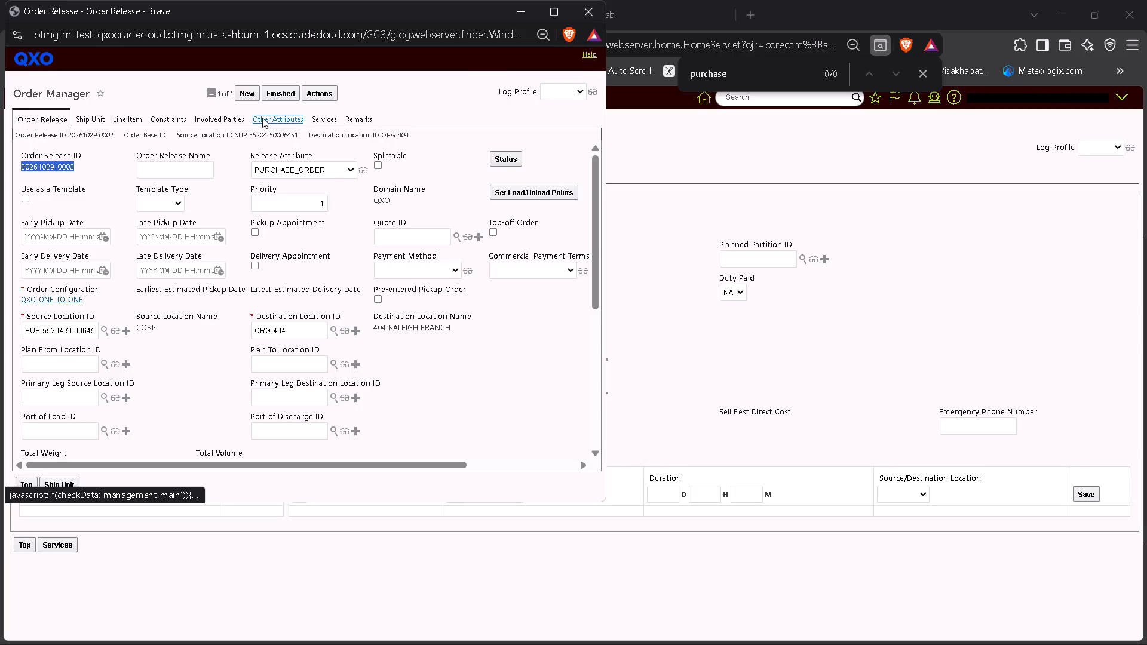
pyautogui.click(117, 235)
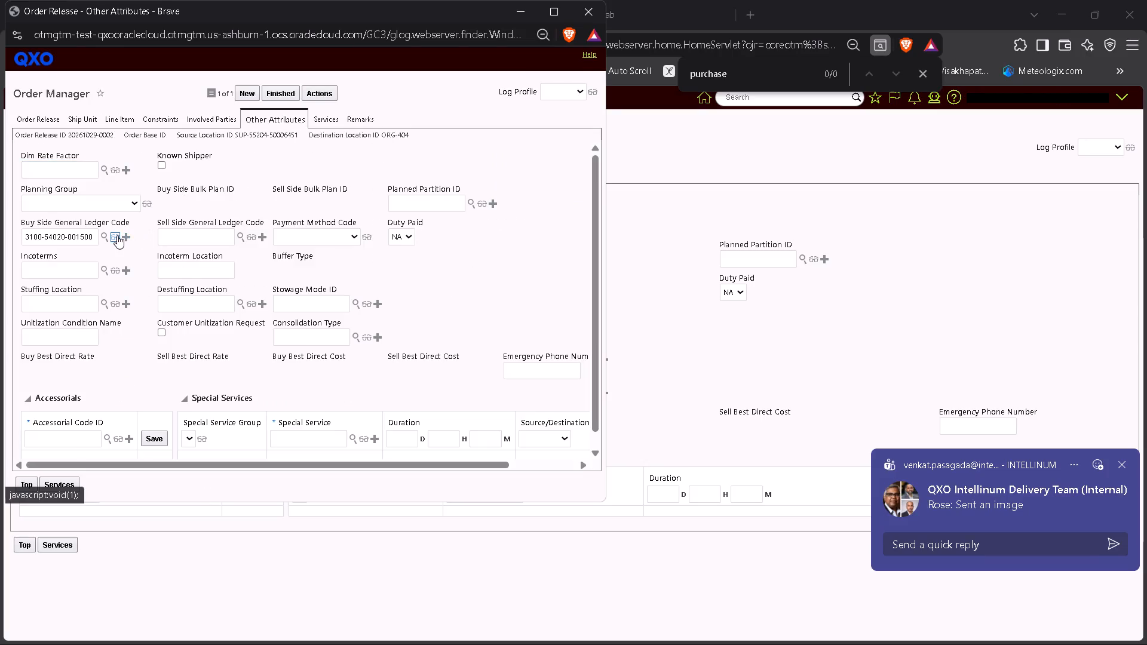
pyautogui.click(591, 14)
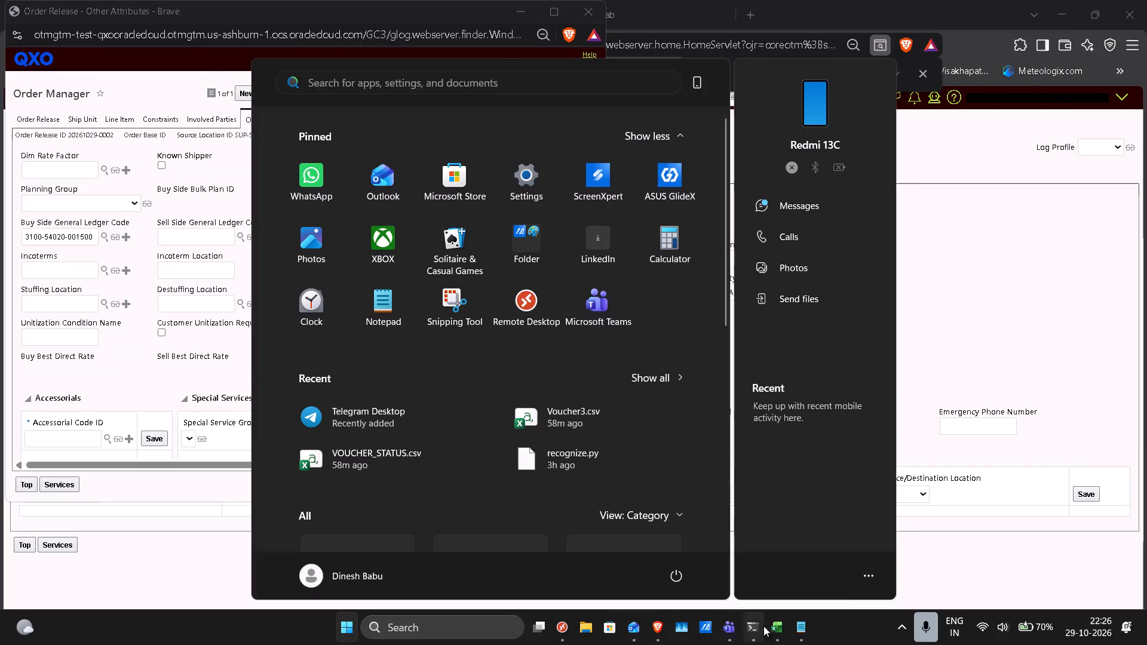
pyautogui.click(774, 623)
pyautogui.click(588, 524)
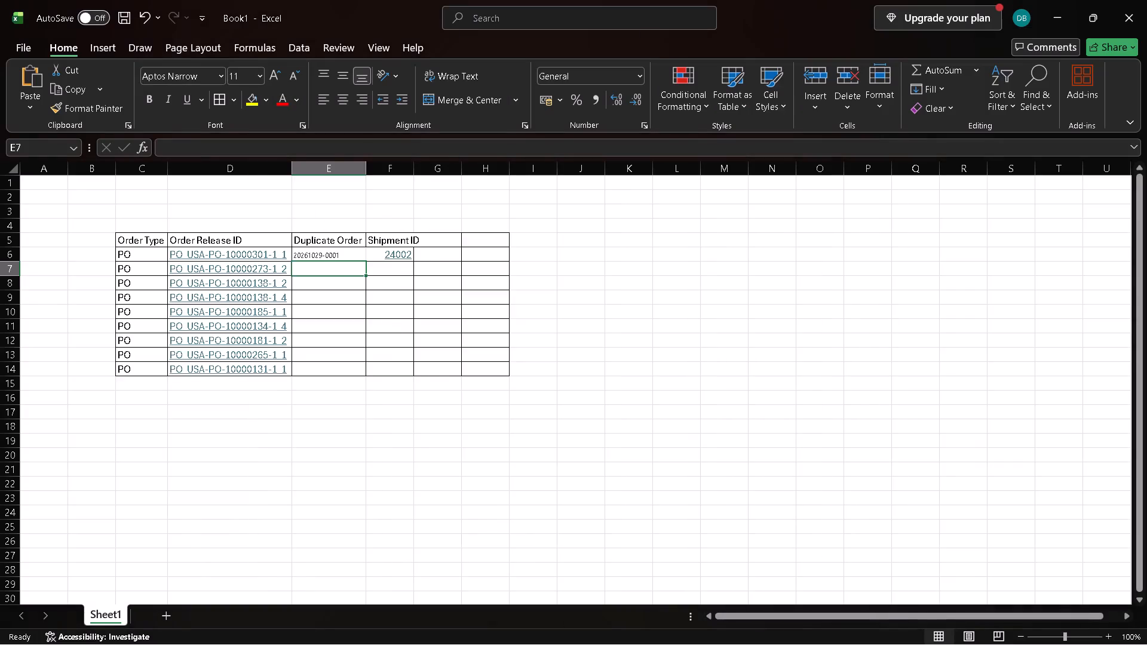
pyautogui.hotkey('ctrl', 'v')
pyautogui.click(1050, 22)
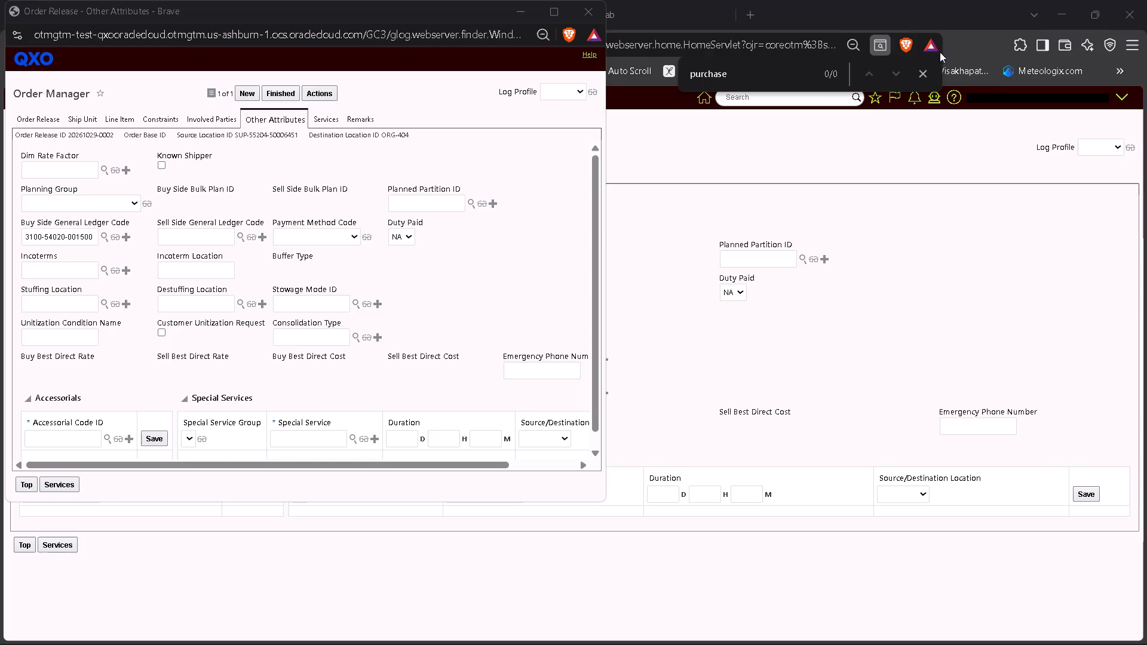
pyautogui.click(306, 150)
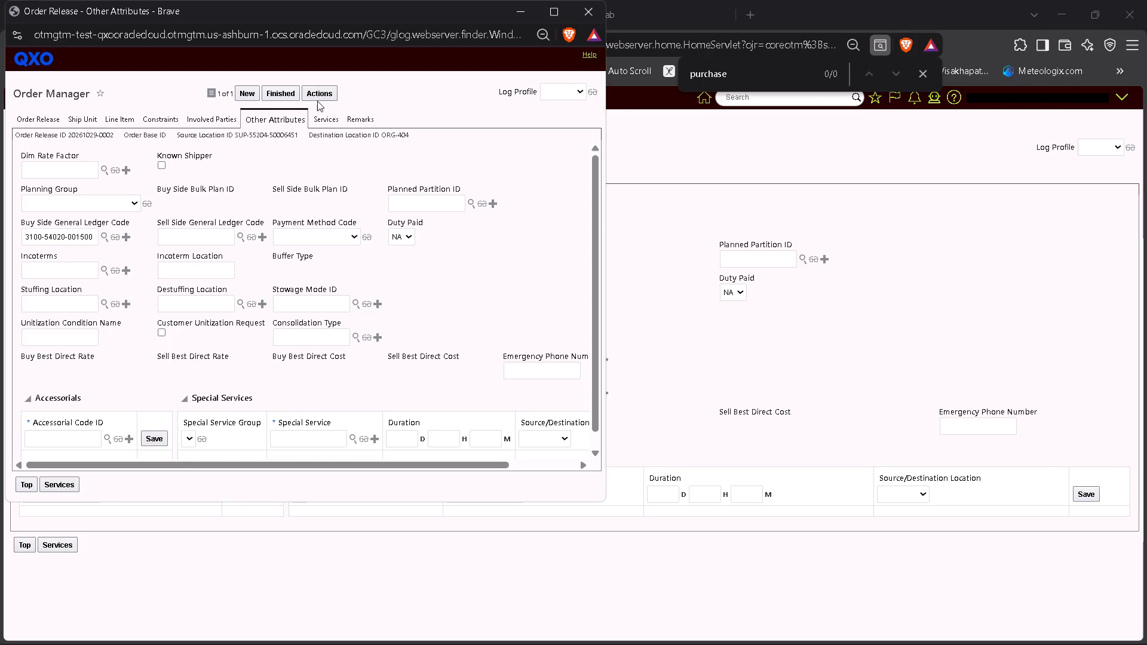
pyautogui.click(332, 91)
pyautogui.click(384, 149)
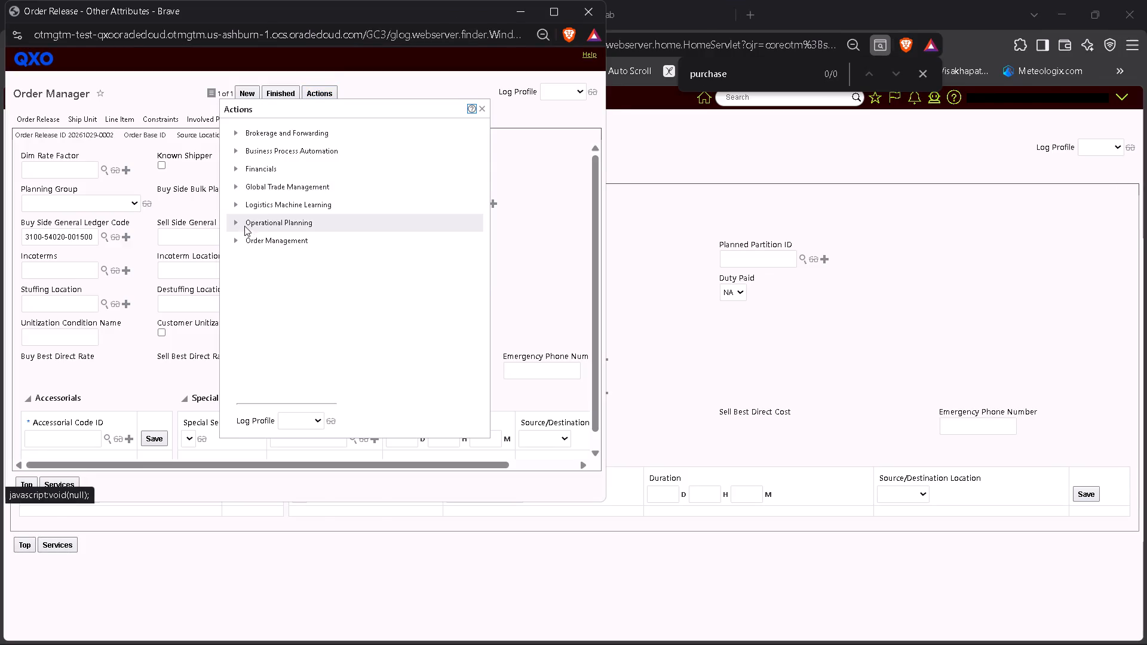
pyautogui.click(244, 226)
pyautogui.click(257, 226)
pyautogui.click(256, 228)
pyautogui.click(283, 254)
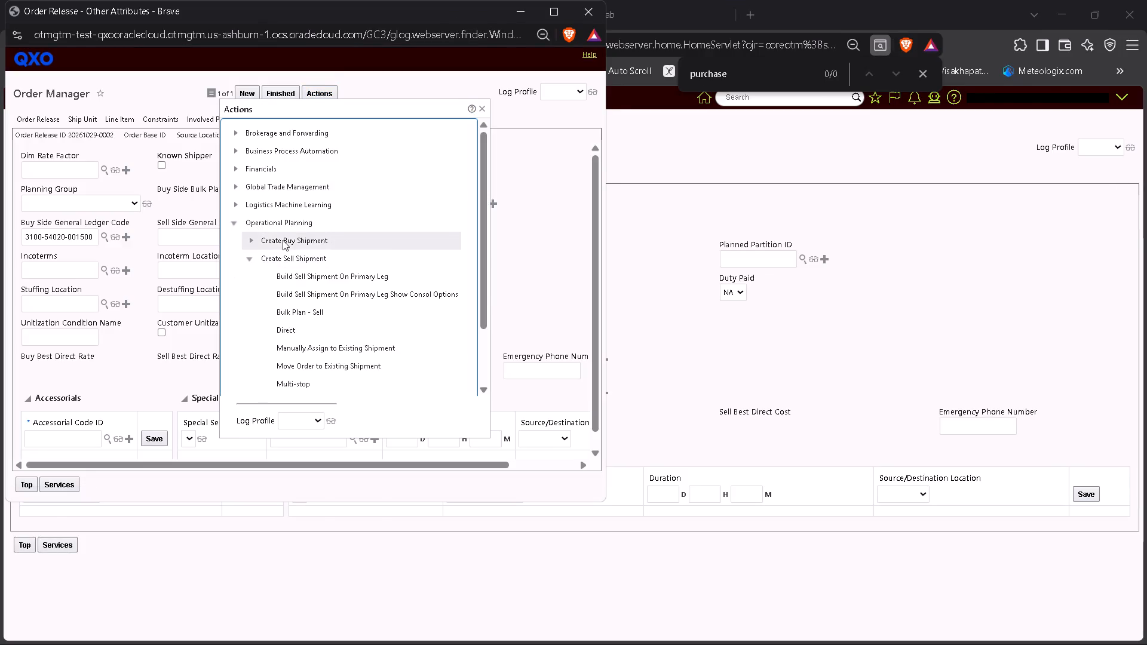
pyautogui.click(283, 240)
pyautogui.scroll(-1, 282, 250)
pyautogui.click(293, 253)
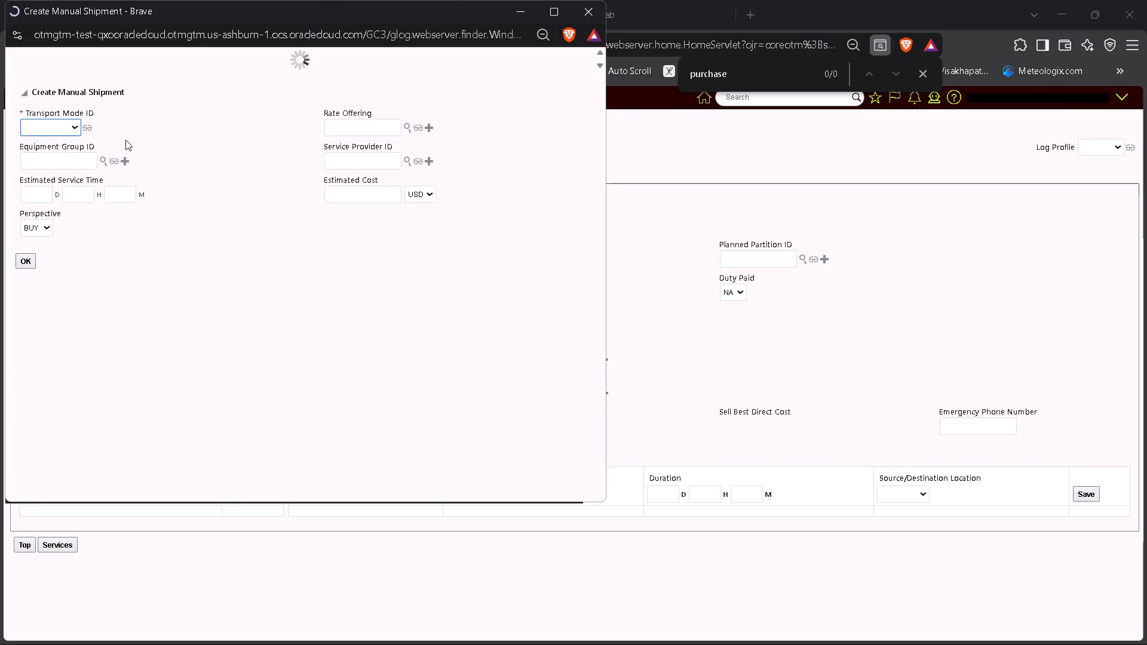
# Create the manual buy shipment with transport mode LTL, service provider RLCA, 1 day service time and 800 USD estimated cost.
pyautogui.write('ltl')
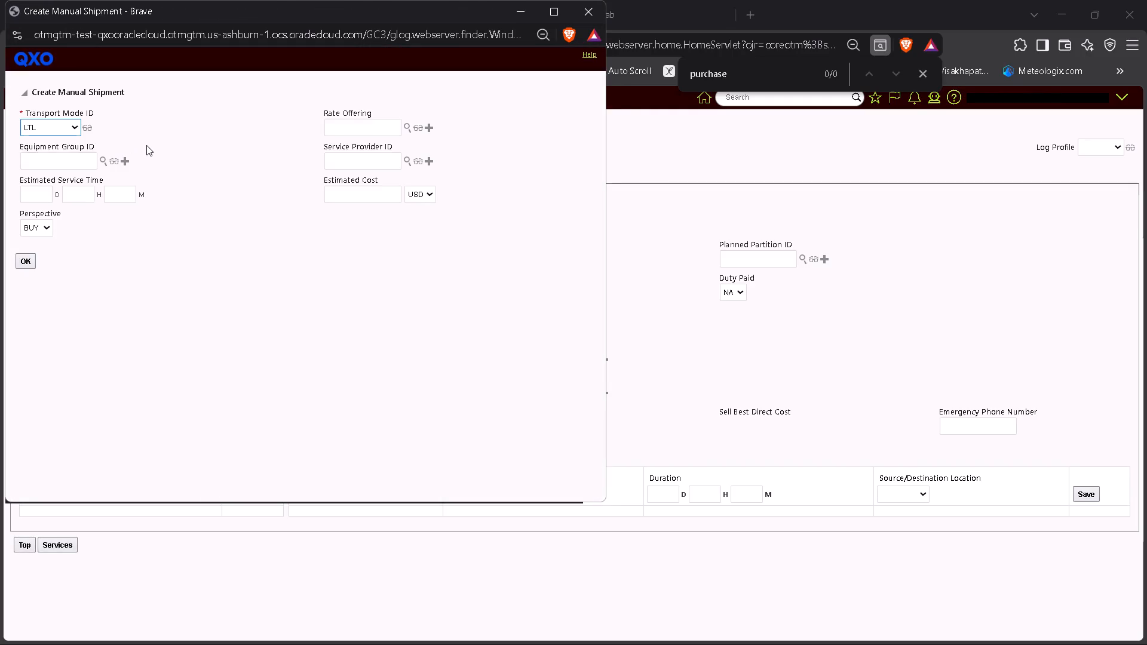
pyautogui.click(351, 165)
pyautogui.write('rlc')
pyautogui.click(342, 174)
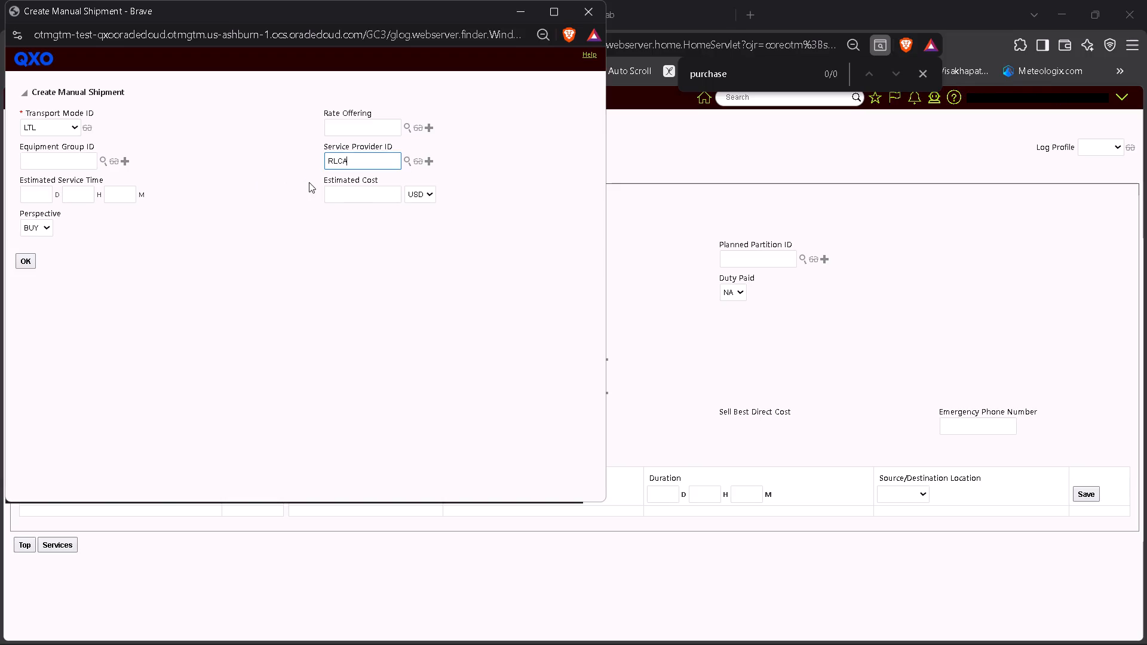
pyautogui.click(258, 182)
pyautogui.click(49, 198)
pyautogui.press('1')
pyautogui.click(378, 192)
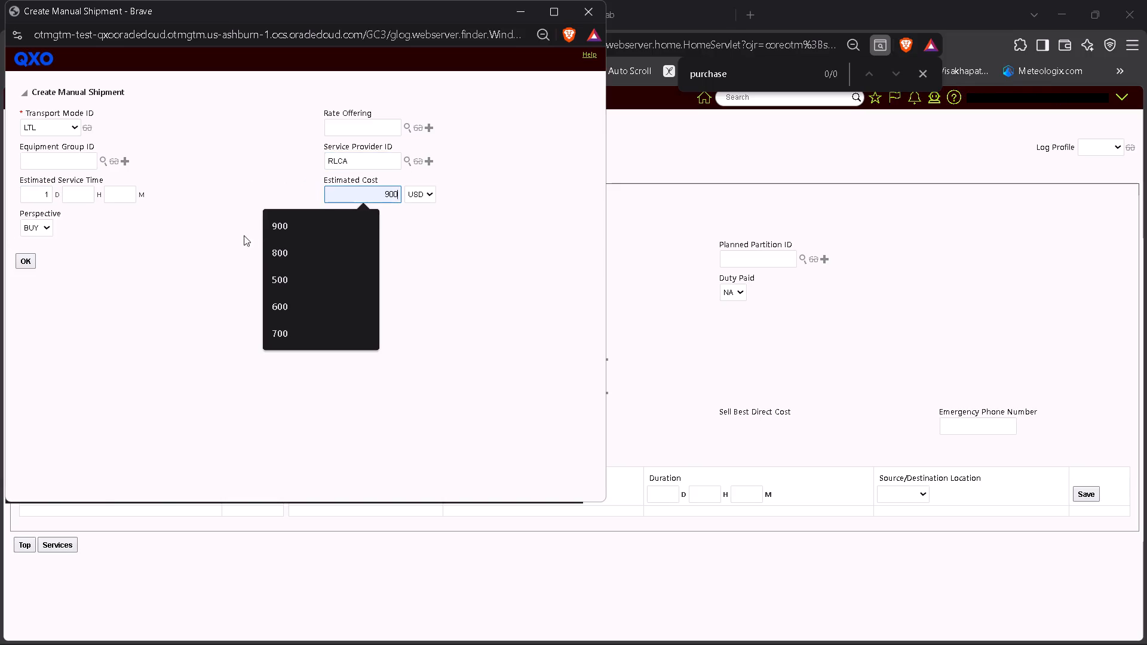
pyautogui.write('800')
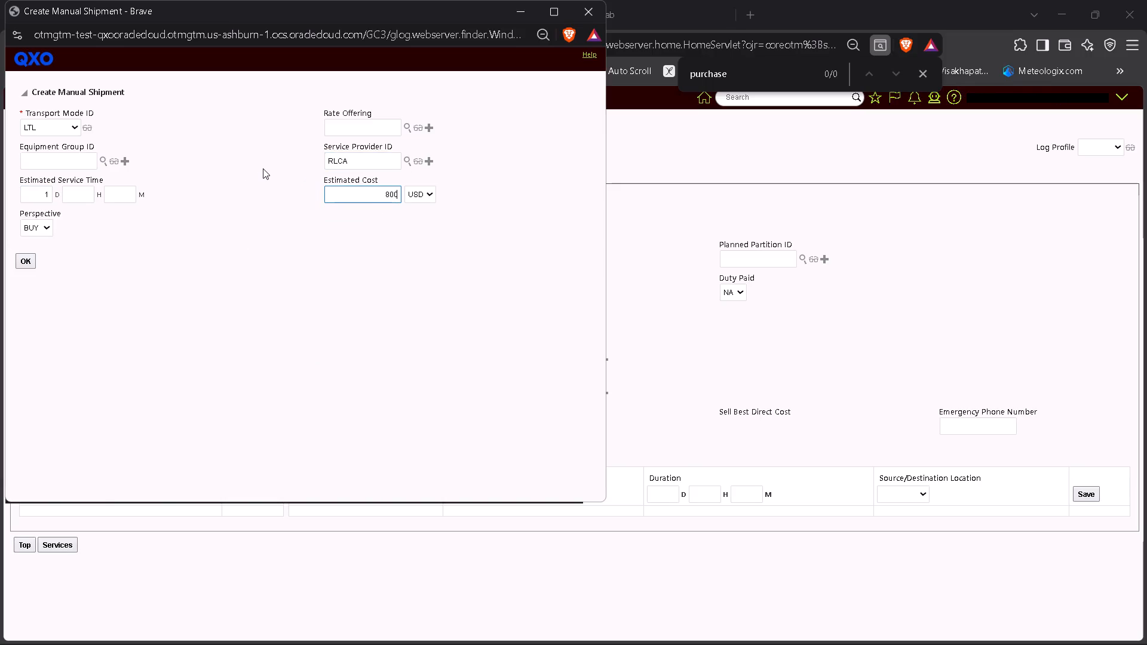
pyautogui.click(279, 264)
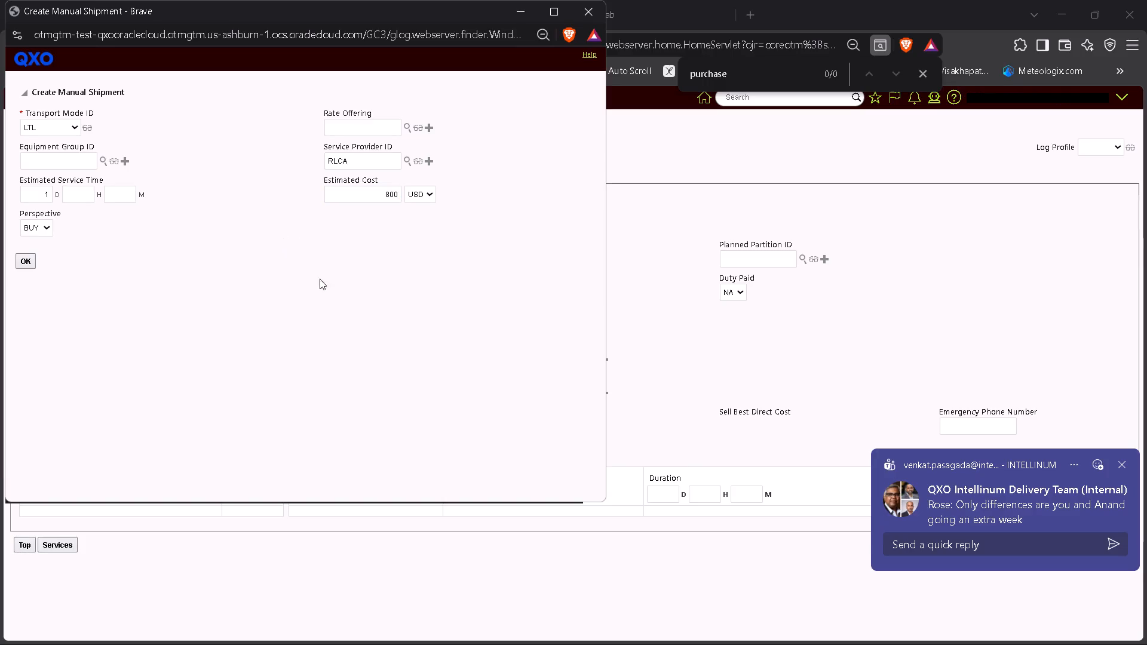
pyautogui.click(152, 328)
pyautogui.click(23, 265)
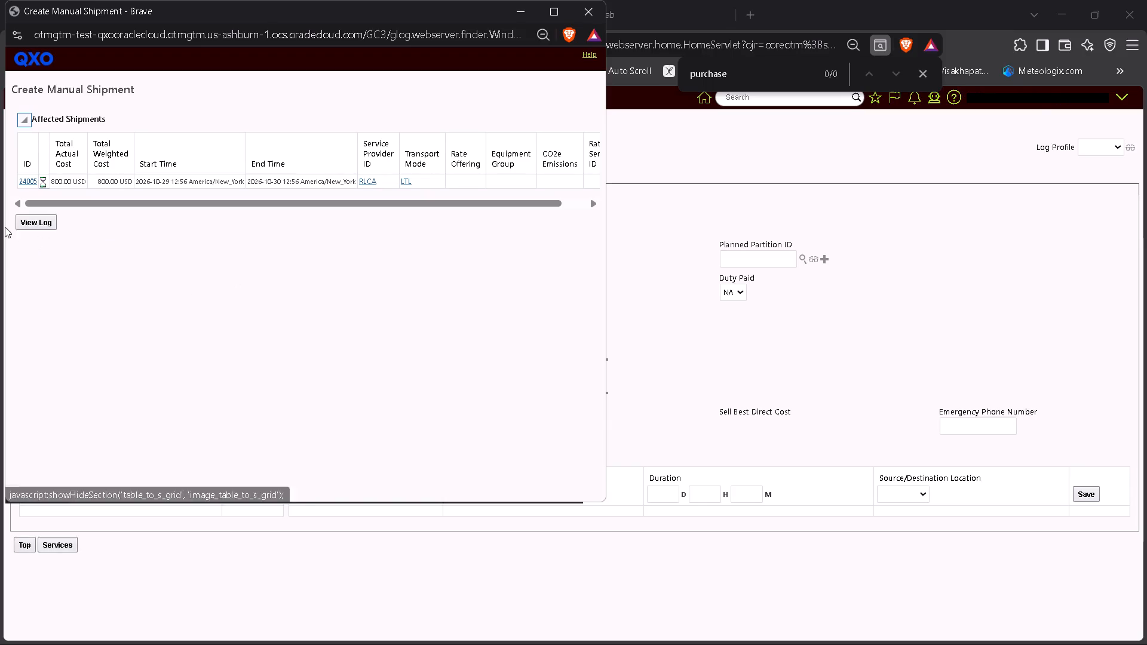
pyautogui.moveTo(17, 183); pyautogui.dragTo(22, 185)
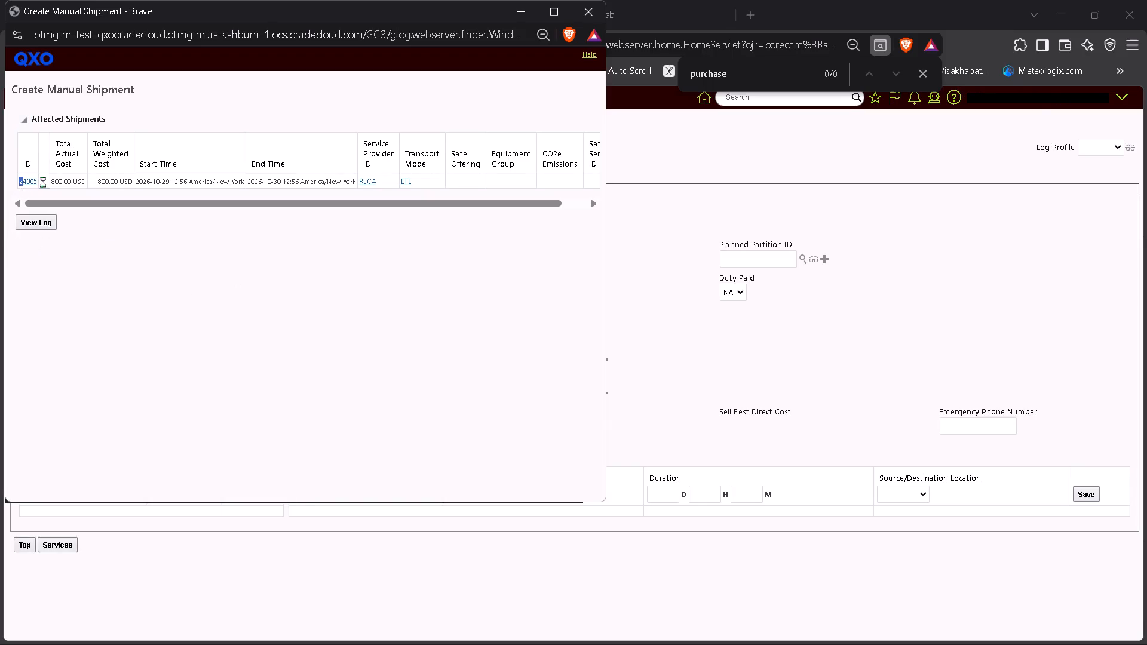
pyautogui.moveTo(22, 185); pyautogui.dragTo(38, 186)
pyautogui.hotkey('ctrl', 'c')
pyautogui.hotkey('ctrl', 'c')
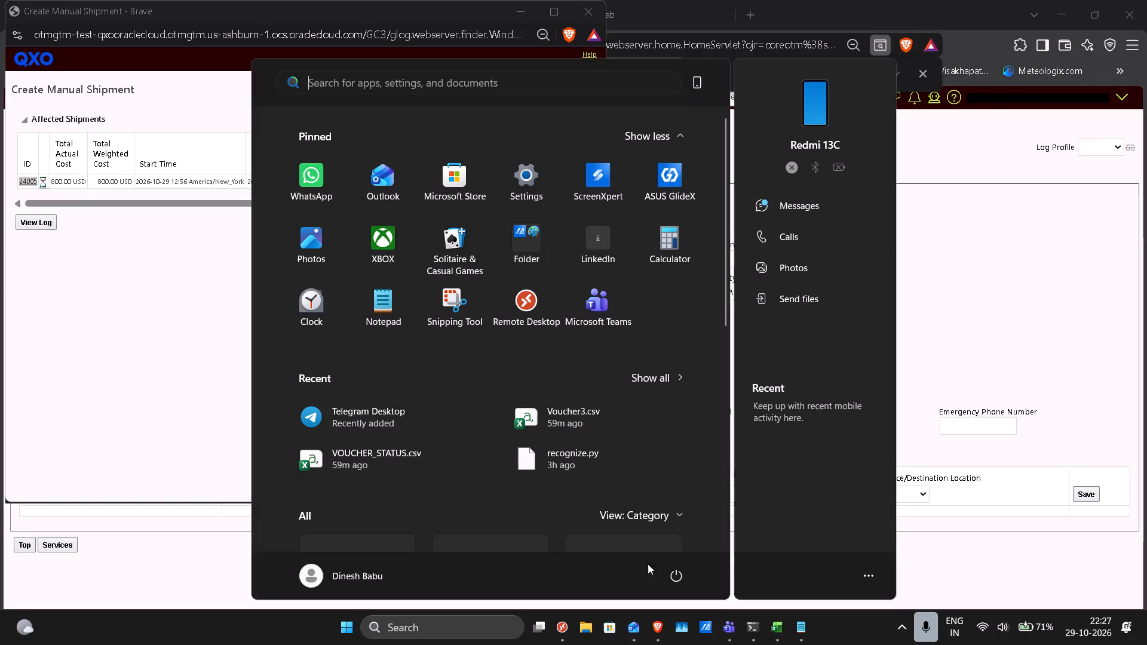
pyautogui.click(778, 633)
pyautogui.click(560, 515)
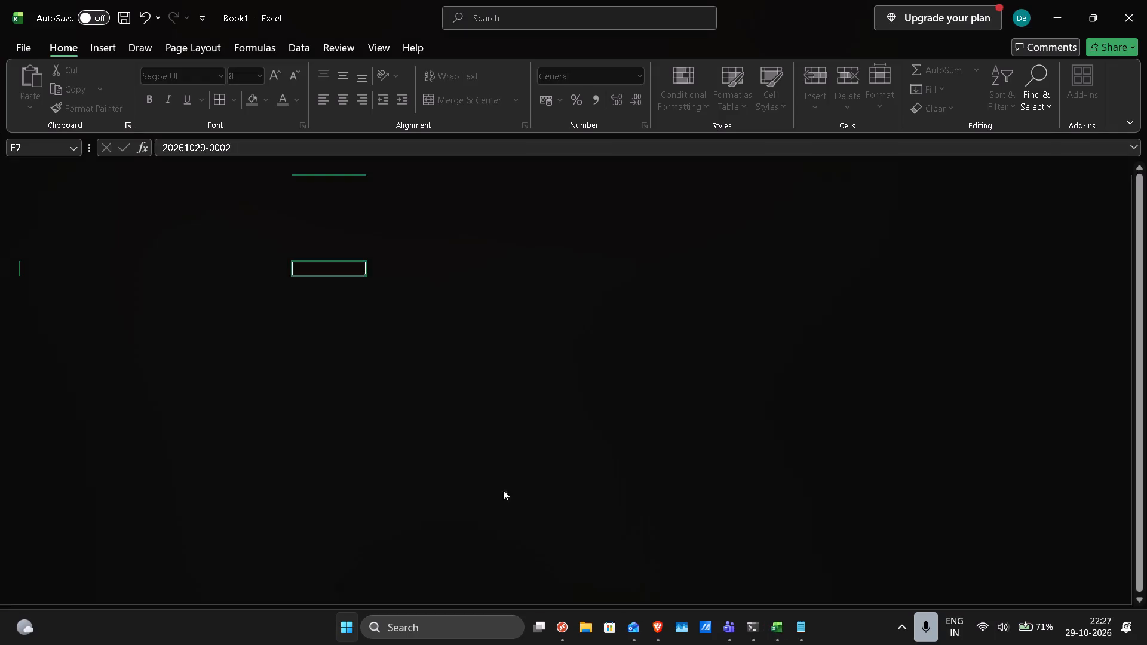
pyautogui.click(391, 267)
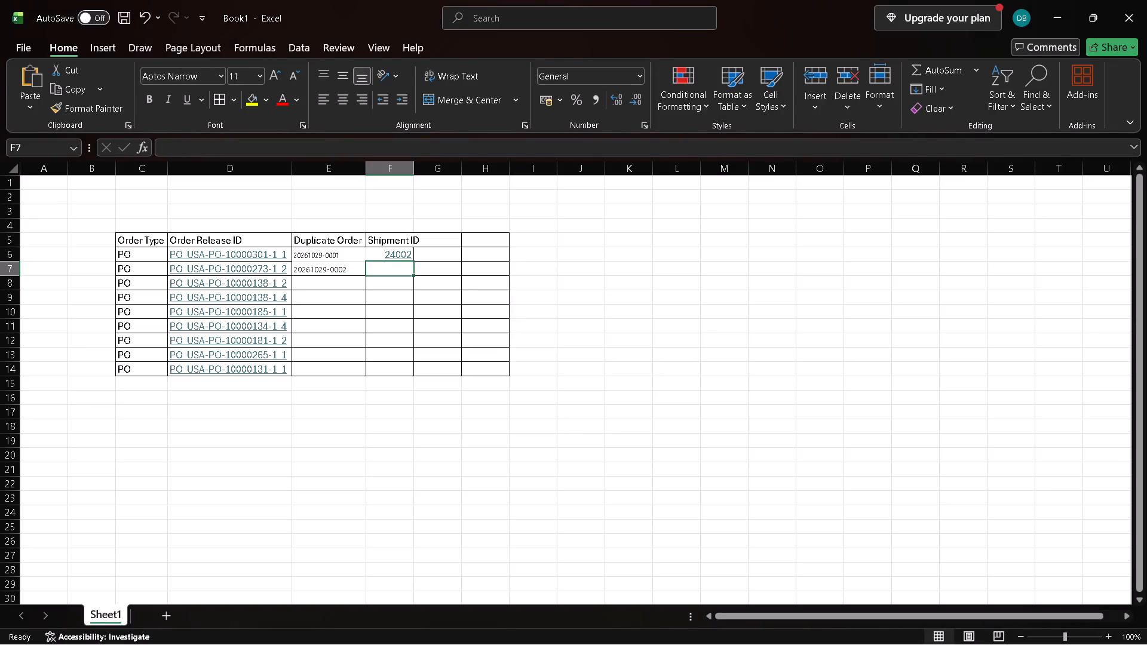
pyautogui.hotkey('ctrl', 'v')
pyautogui.hotkey('alt', 'Tab')
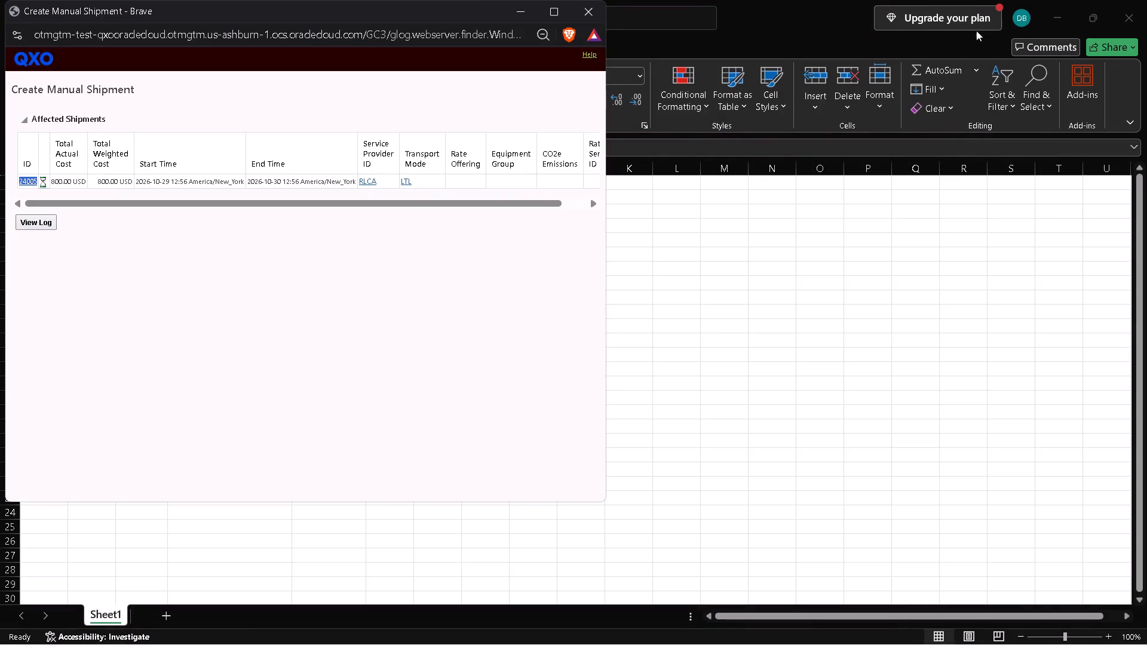
# Open buy shipment 24005 and generate its invoice through the Financials actions, without an invoice/bill rule.
pyautogui.click(382, 366)
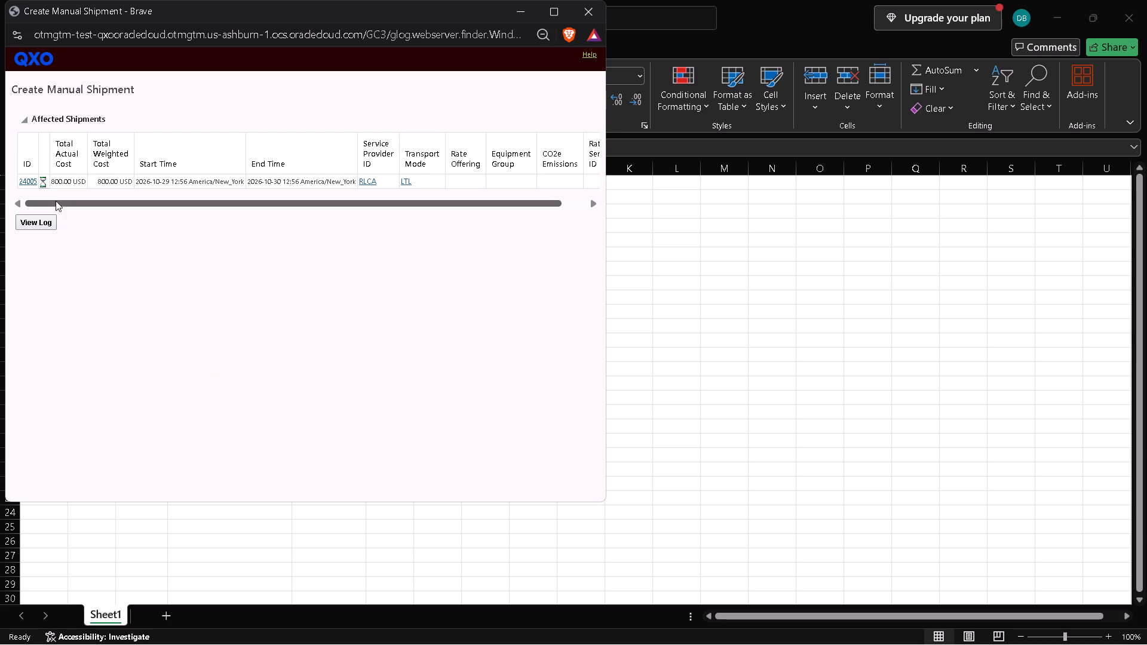
pyautogui.click(29, 179)
pyautogui.click(287, 91)
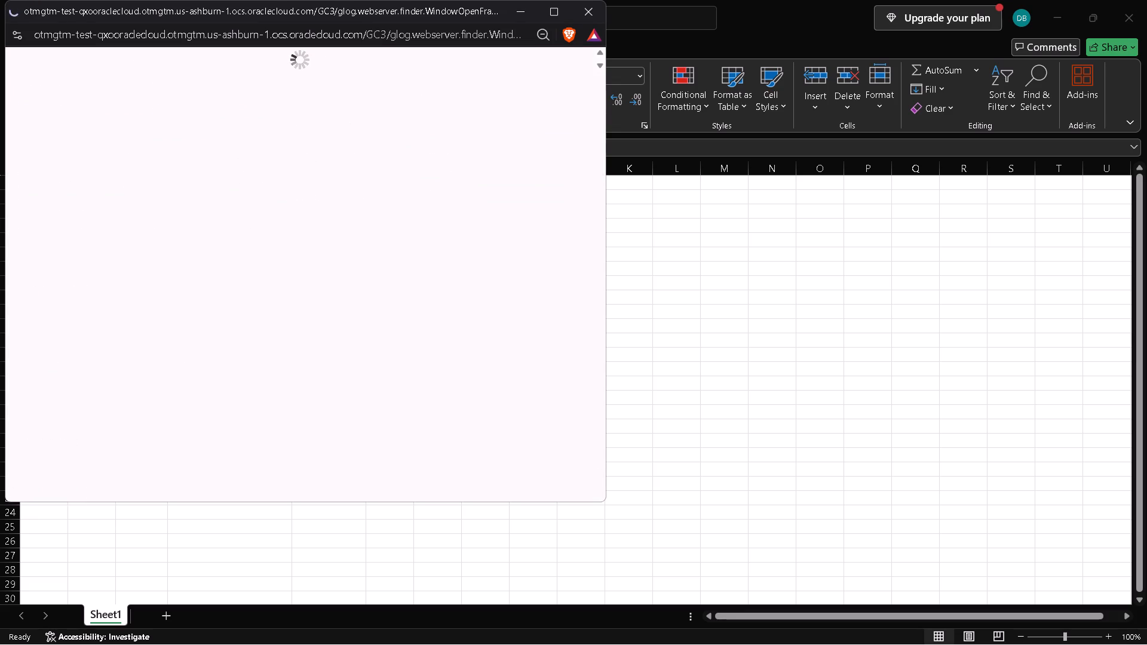
pyautogui.click(276, 16)
pyautogui.click(302, 91)
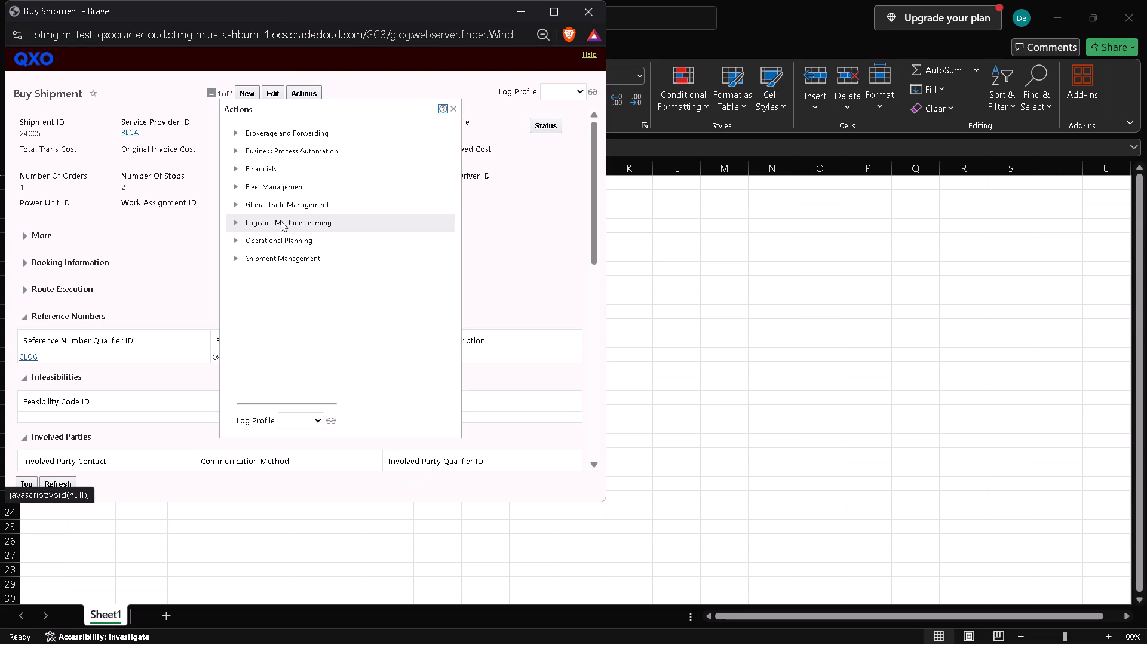
pyautogui.click(238, 172)
pyautogui.click(250, 191)
pyautogui.click(298, 205)
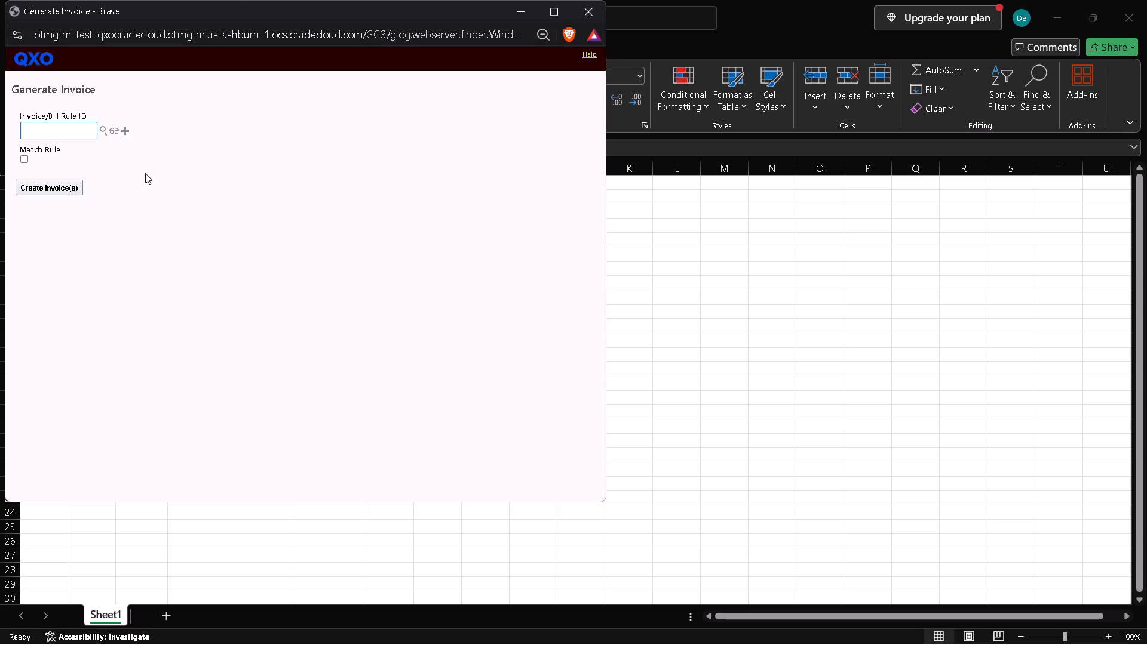
pyautogui.click(83, 184)
pyautogui.click(41, 185)
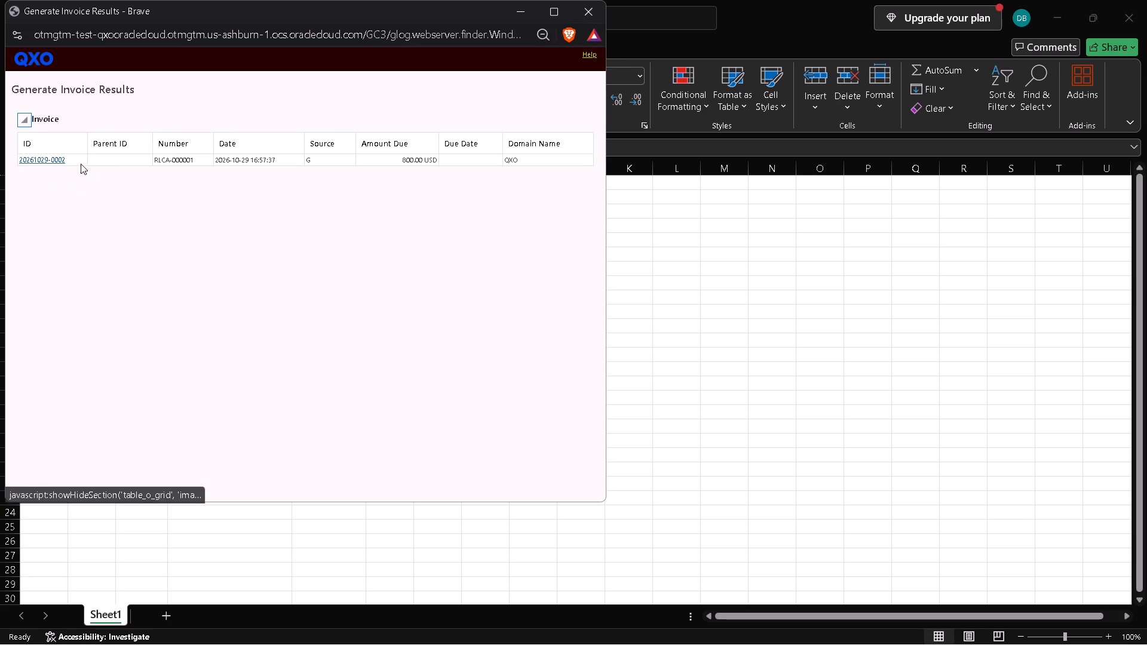
pyautogui.moveTo(70, 157); pyautogui.dragTo(24, 159)
pyautogui.keyDown('ctrl'); pyautogui.click(24, 159); pyautogui.keyUp('ctrl')
pyautogui.hotkey('ctrl', 'c')
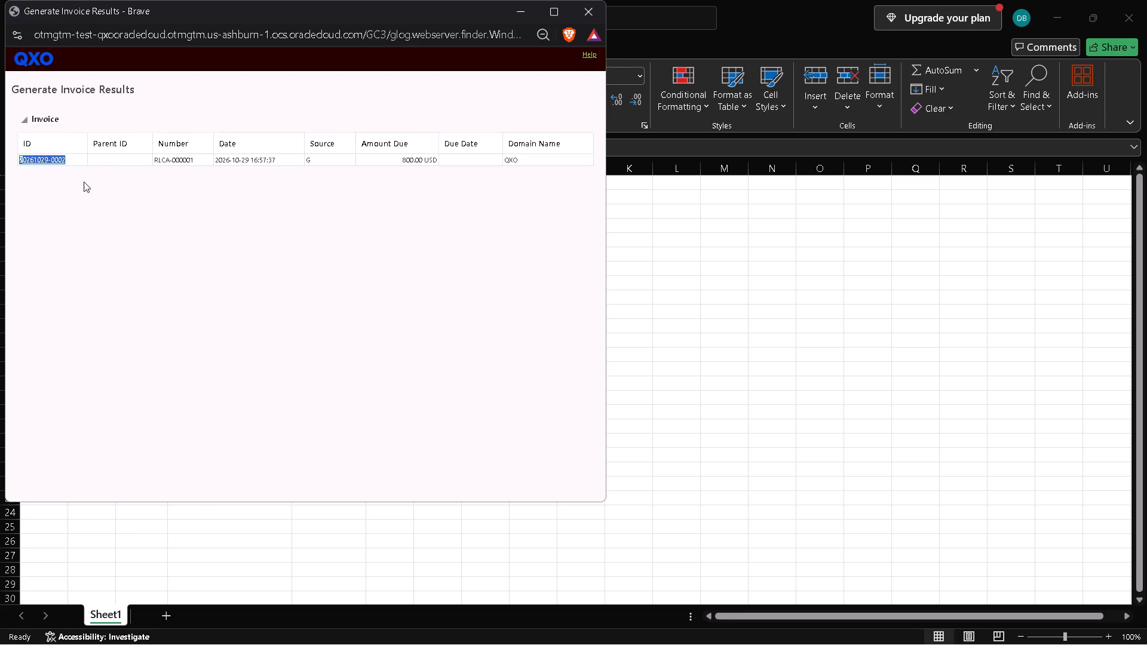
pyautogui.tripleClick(54, 156)
pyautogui.hotkey('ctrl', 'c')
pyautogui.hotkey('alt', 'Tab')
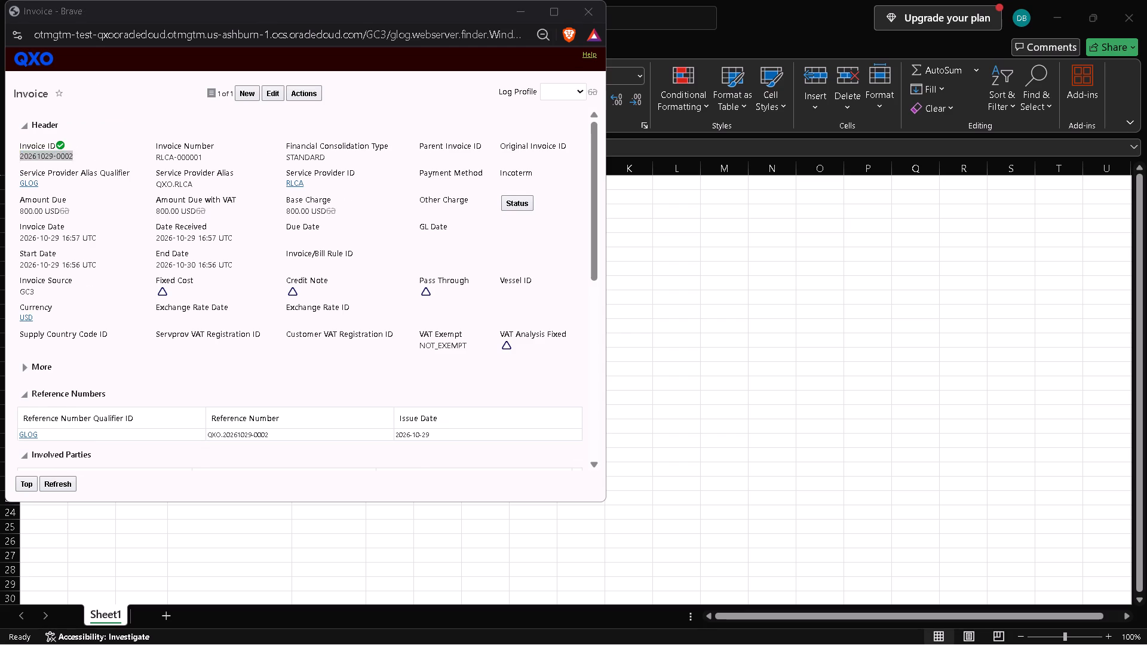
pyautogui.hotkey('alt', 'Tab')
pyautogui.click(602, 287)
pyautogui.click(674, 257)
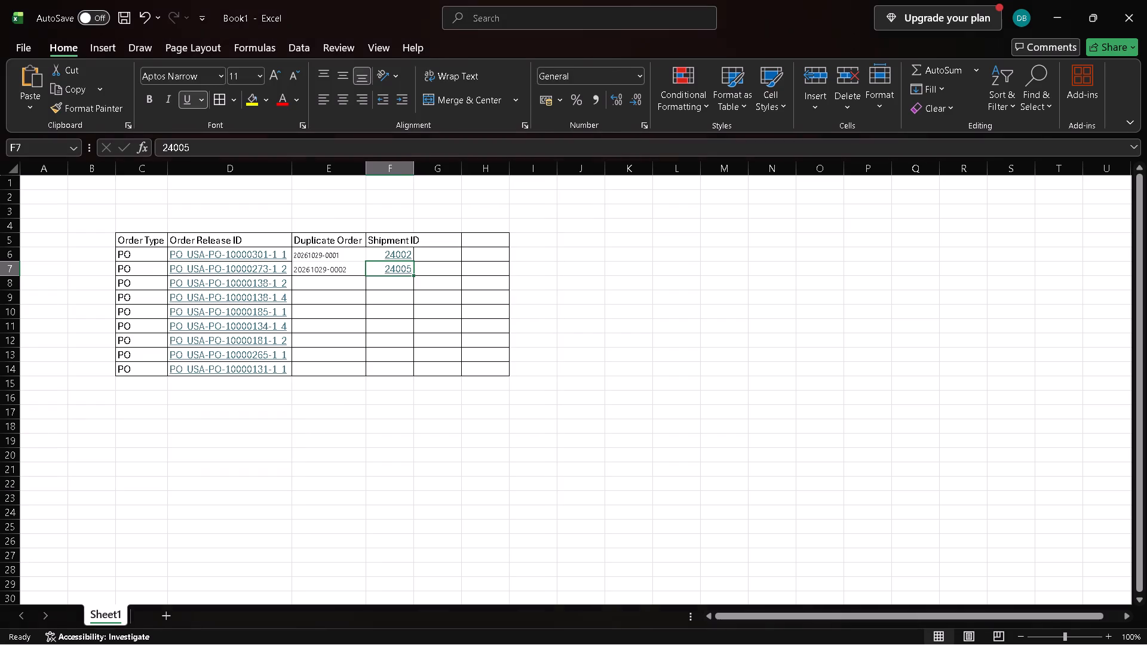
pyautogui.click(437, 274)
pyautogui.hotkey('ctrl', 'v')
pyautogui.hotkey('alt', 'Tab')
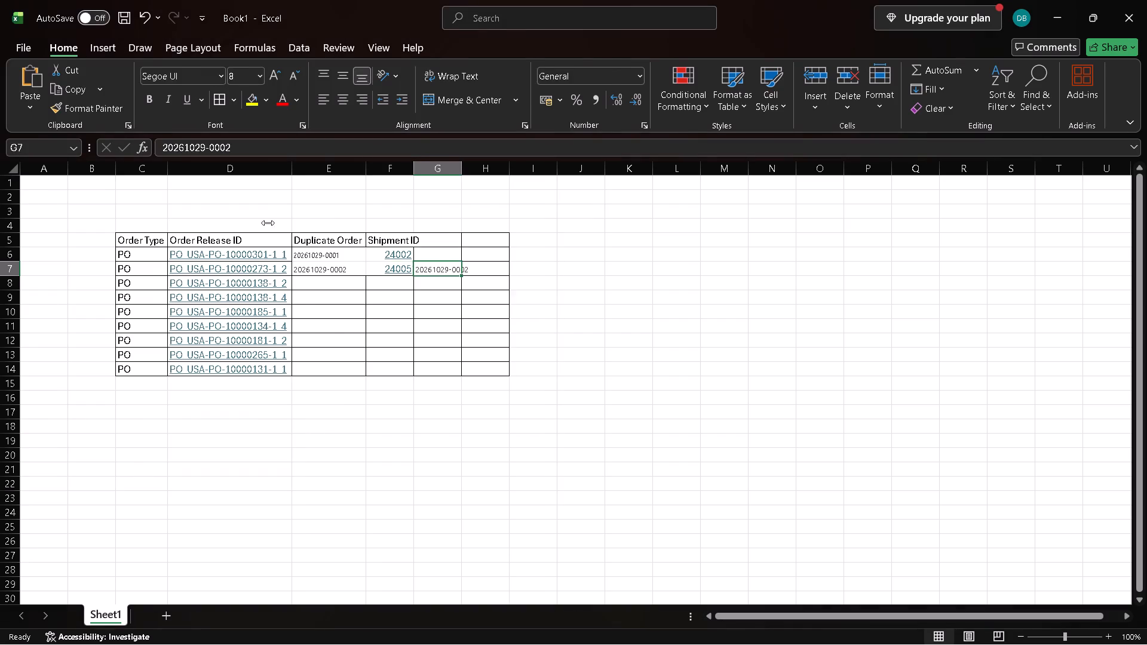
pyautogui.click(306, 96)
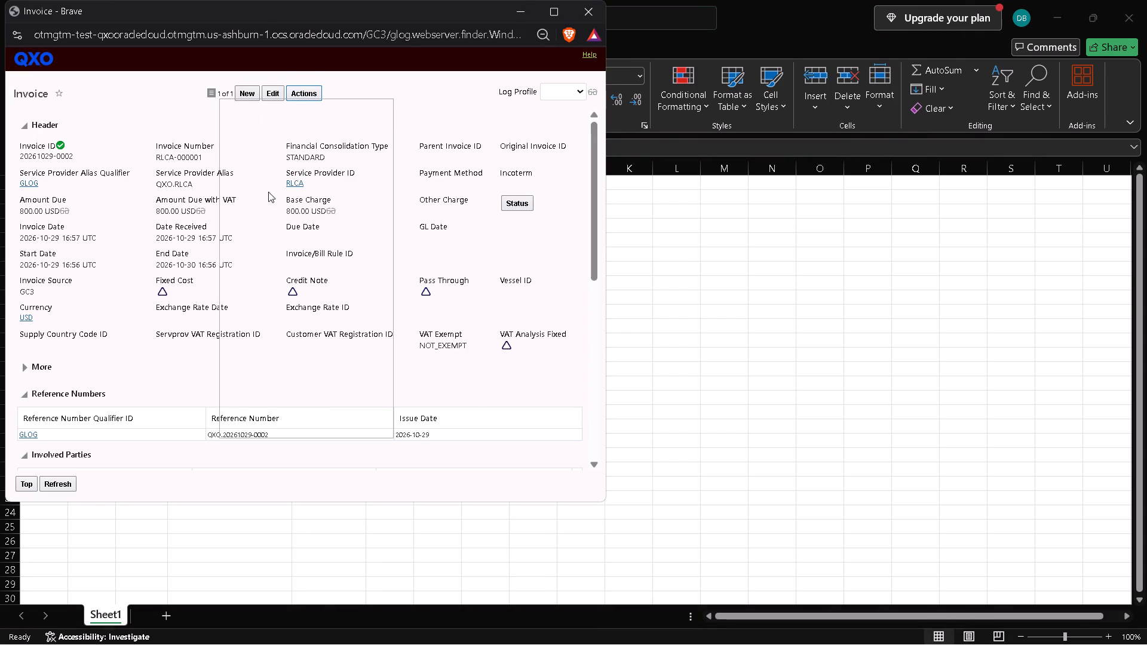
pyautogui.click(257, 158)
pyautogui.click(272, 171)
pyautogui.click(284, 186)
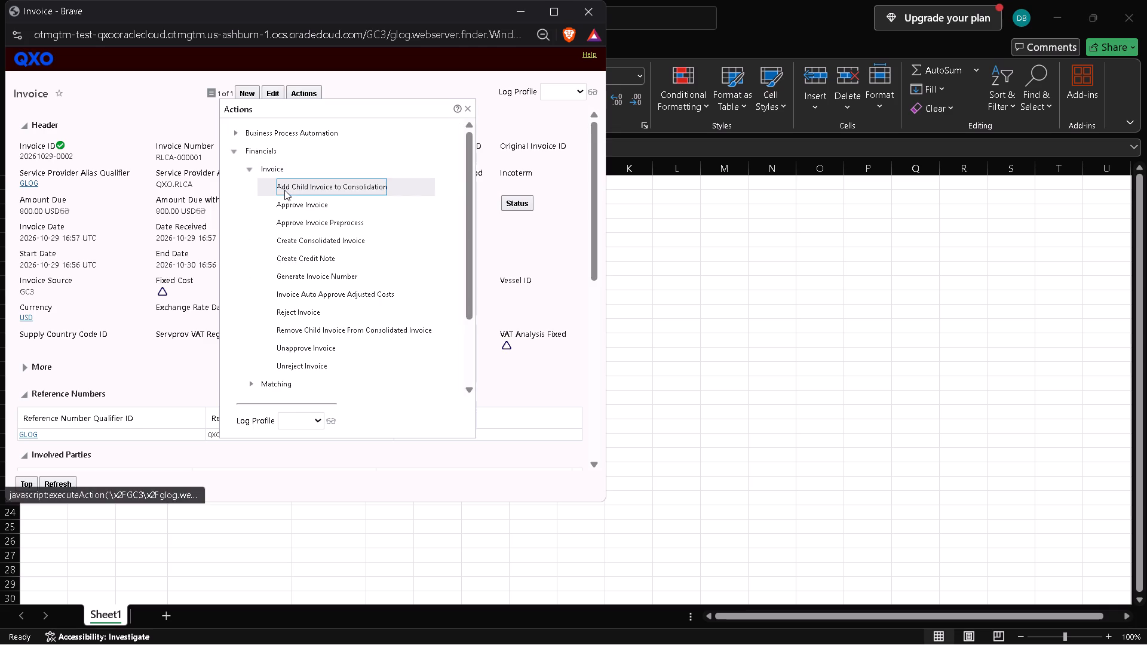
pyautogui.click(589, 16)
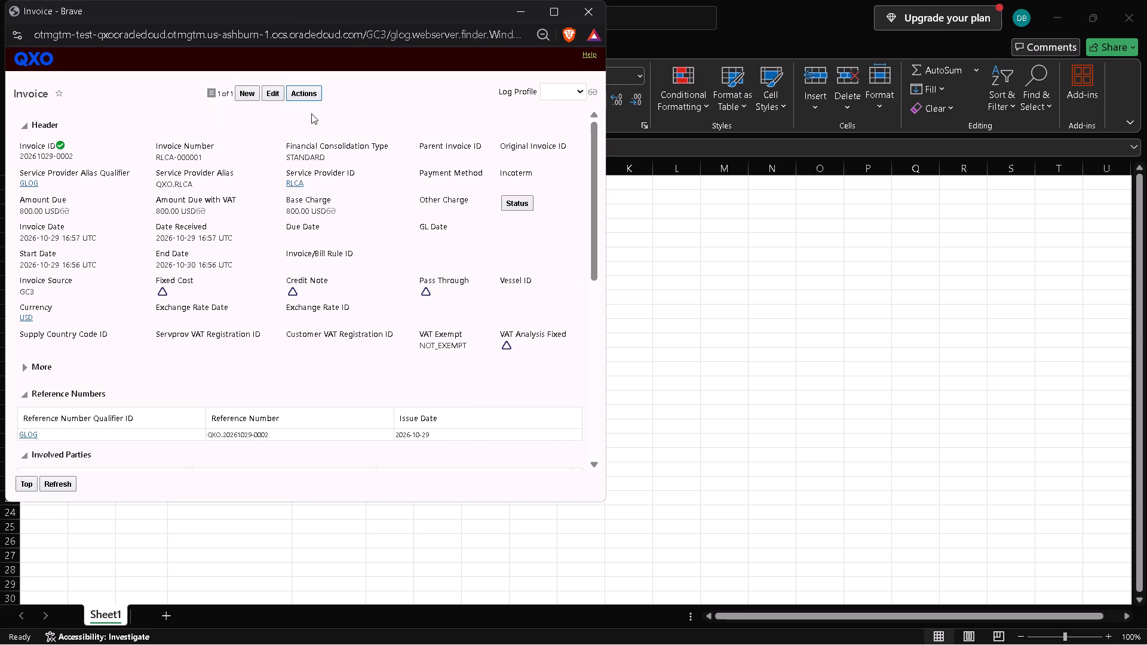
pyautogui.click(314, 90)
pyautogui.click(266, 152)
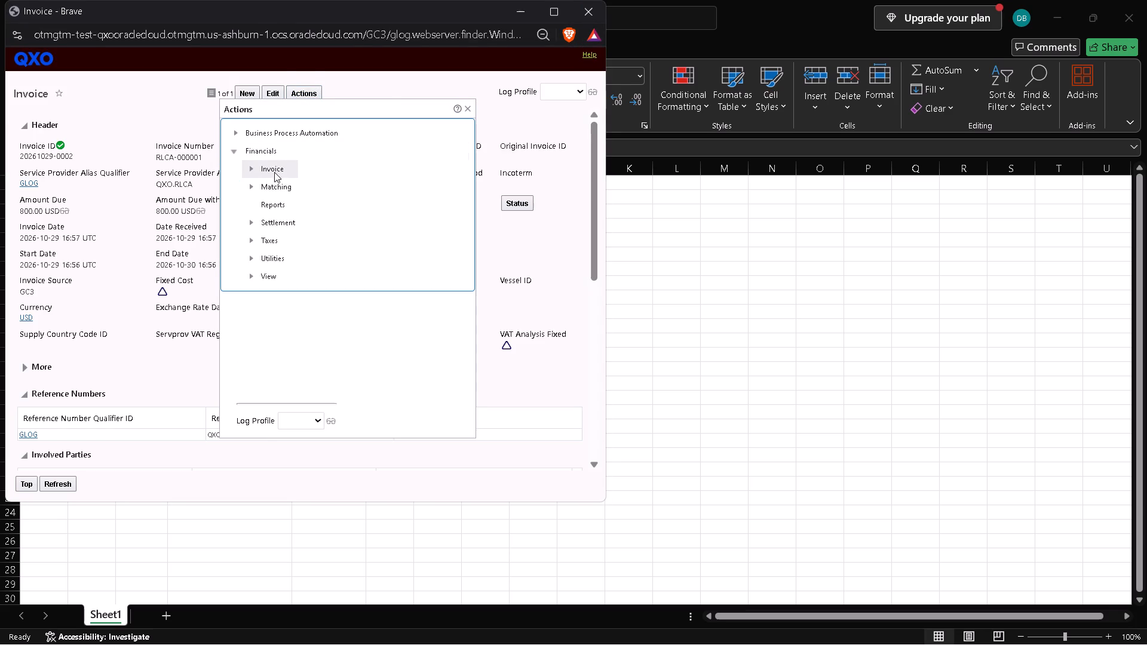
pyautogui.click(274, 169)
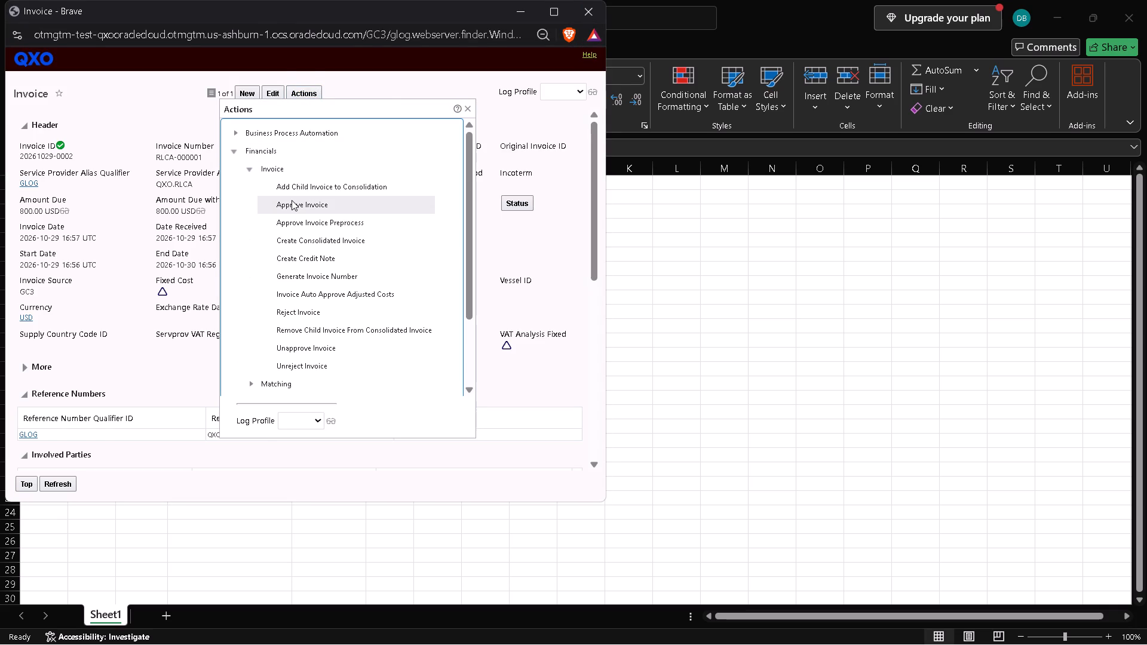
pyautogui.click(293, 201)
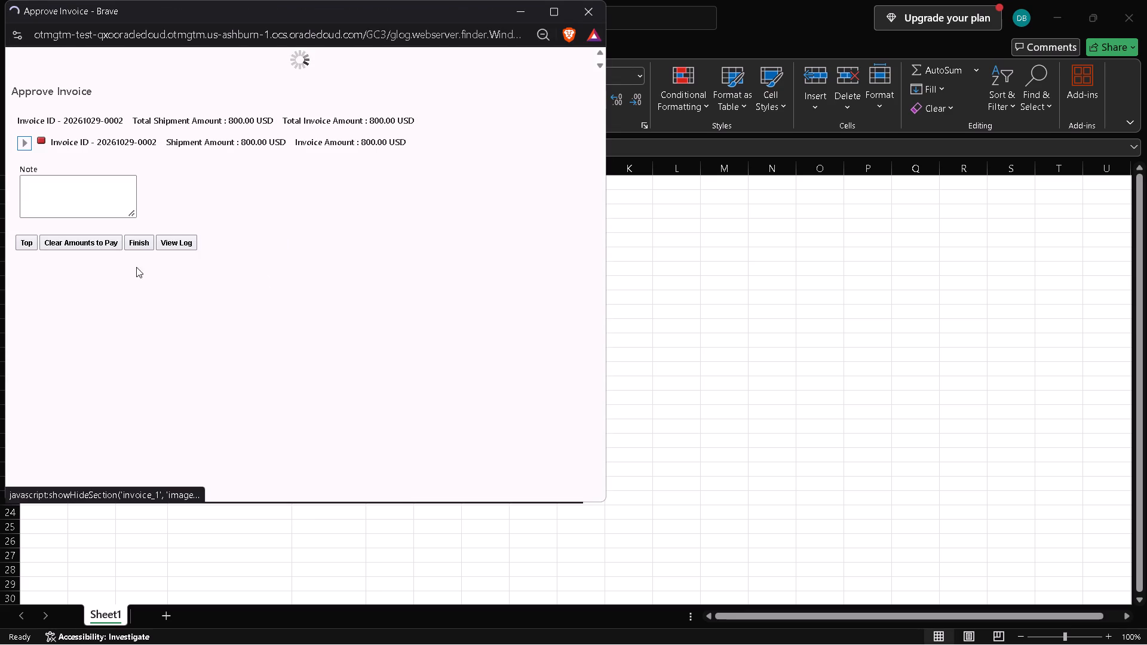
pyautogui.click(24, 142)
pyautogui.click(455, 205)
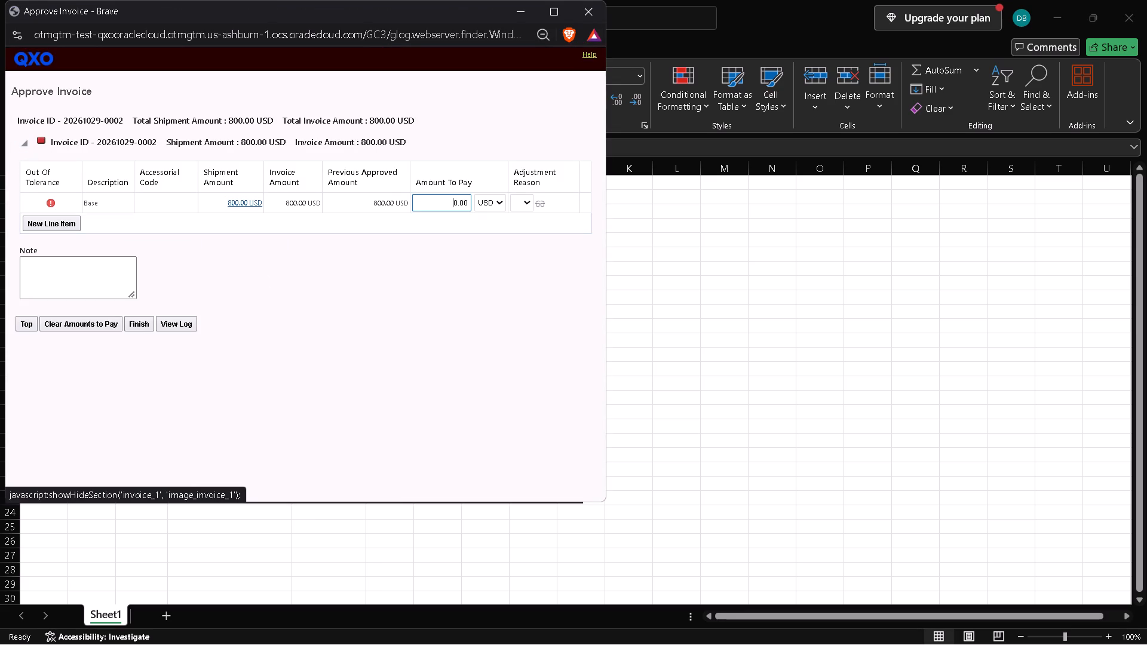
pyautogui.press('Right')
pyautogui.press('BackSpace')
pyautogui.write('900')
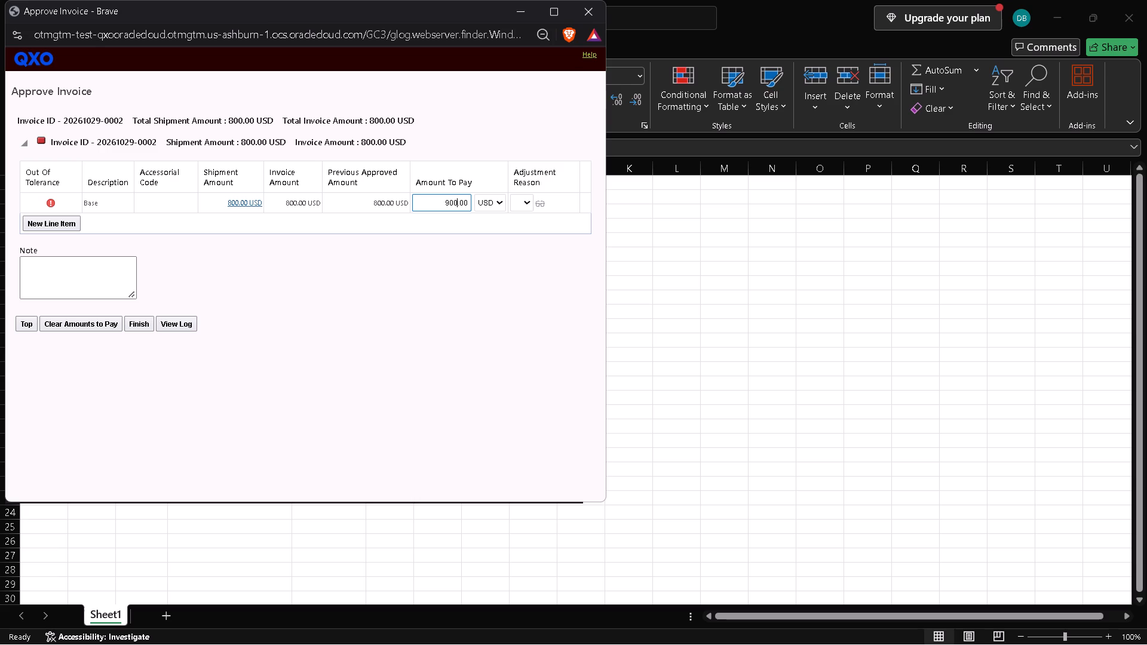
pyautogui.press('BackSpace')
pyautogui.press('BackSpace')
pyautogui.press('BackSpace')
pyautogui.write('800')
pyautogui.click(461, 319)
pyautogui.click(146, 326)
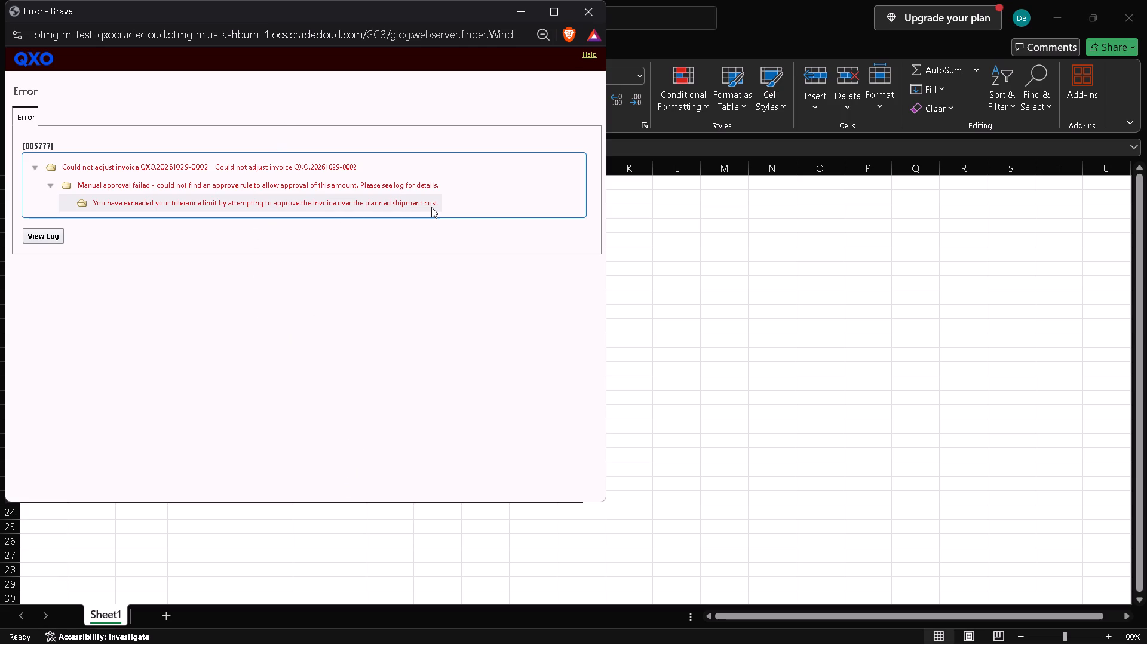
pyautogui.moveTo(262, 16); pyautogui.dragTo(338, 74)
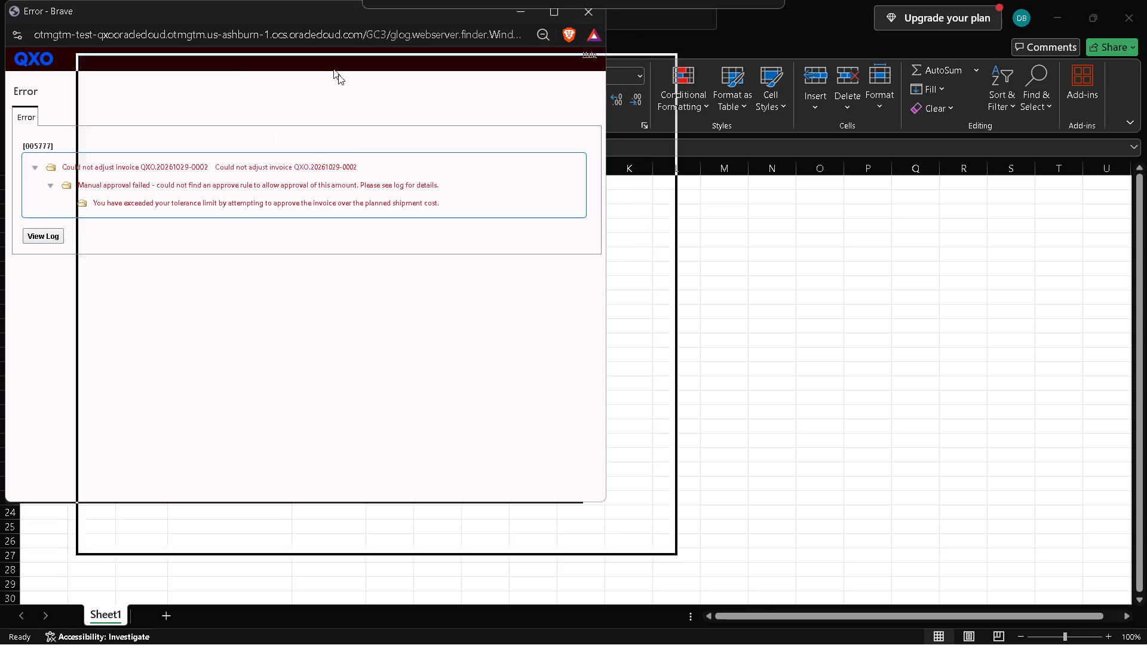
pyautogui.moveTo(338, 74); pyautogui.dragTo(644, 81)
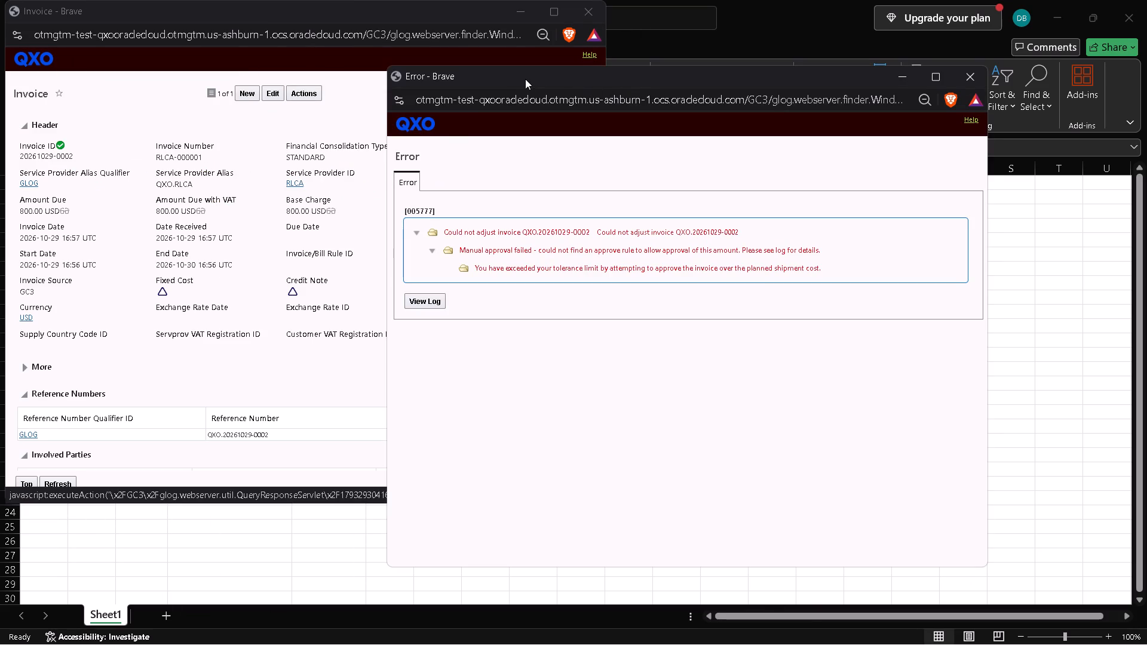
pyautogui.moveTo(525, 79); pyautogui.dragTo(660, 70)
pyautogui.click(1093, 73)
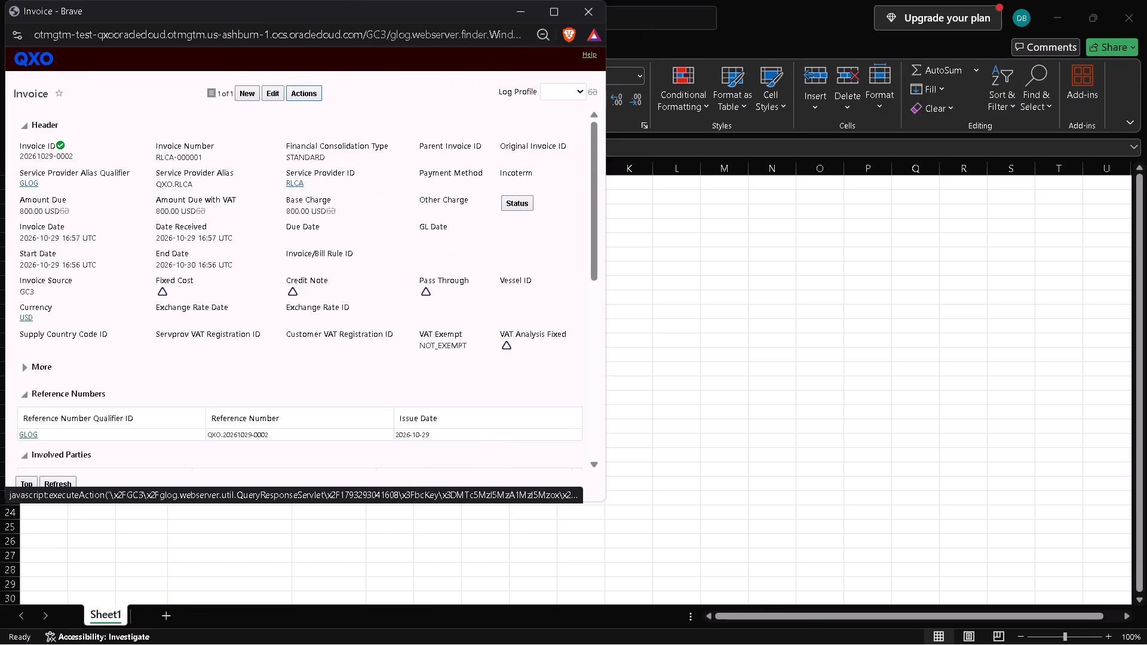
# Examine the invoice's header, base charge, involved parties and matched shipments.
pyautogui.click(339, 227)
pyautogui.scroll(-2, 339, 227)
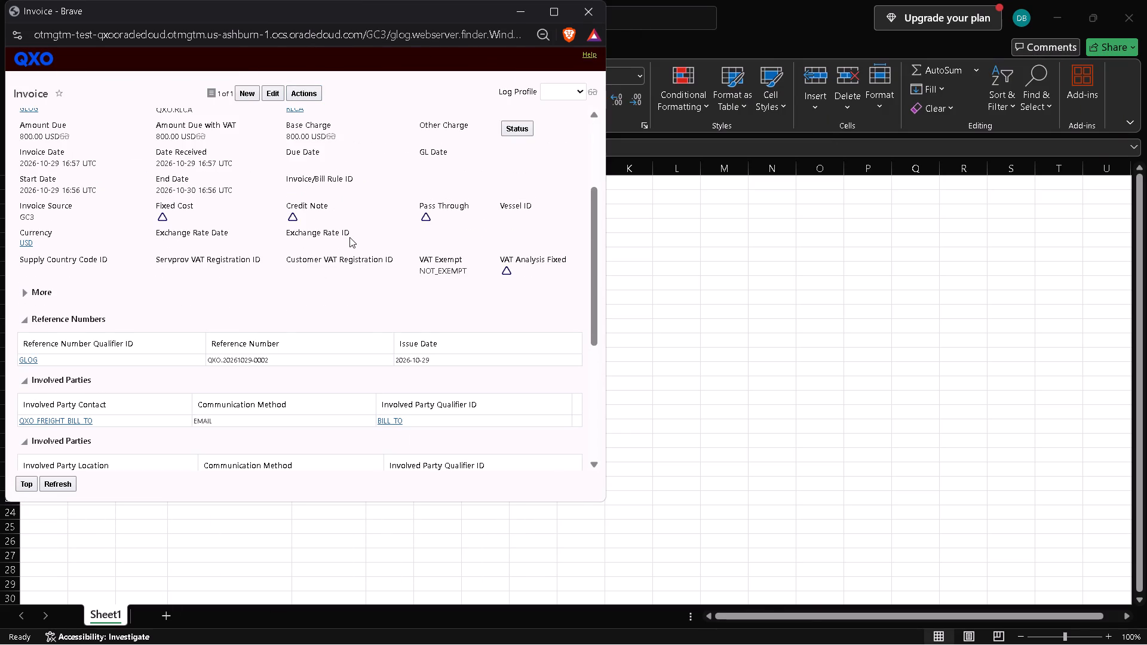
pyautogui.scroll(4, 349, 237)
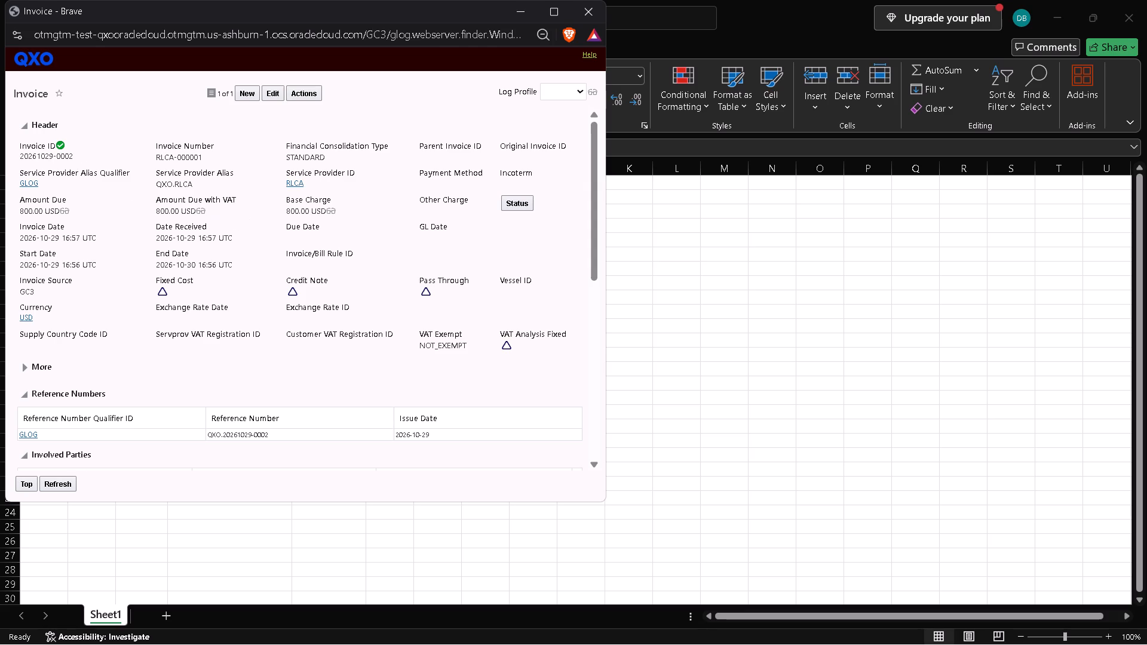
pyautogui.doubleClick(289, 213)
pyautogui.click(266, 322)
pyautogui.scroll(-4, 246, 349)
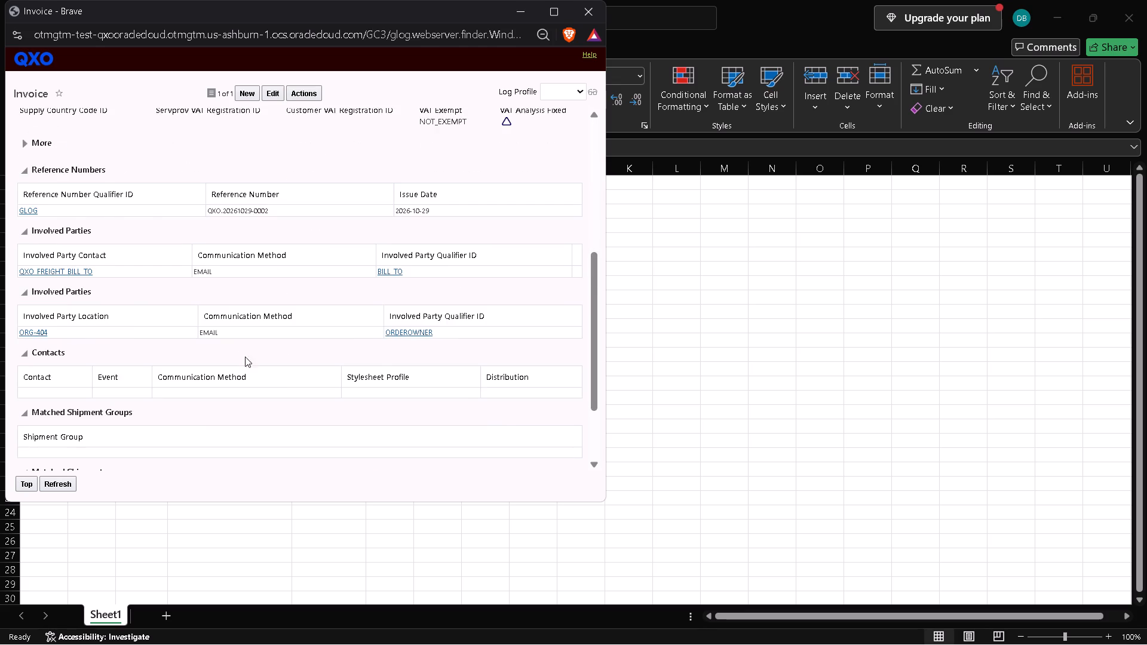
pyautogui.scroll(-2, 246, 357)
# Open matched shipment 24005 from the invoice, inspect its stops and financial costs, and close the shipment window.
pyautogui.click(27, 335)
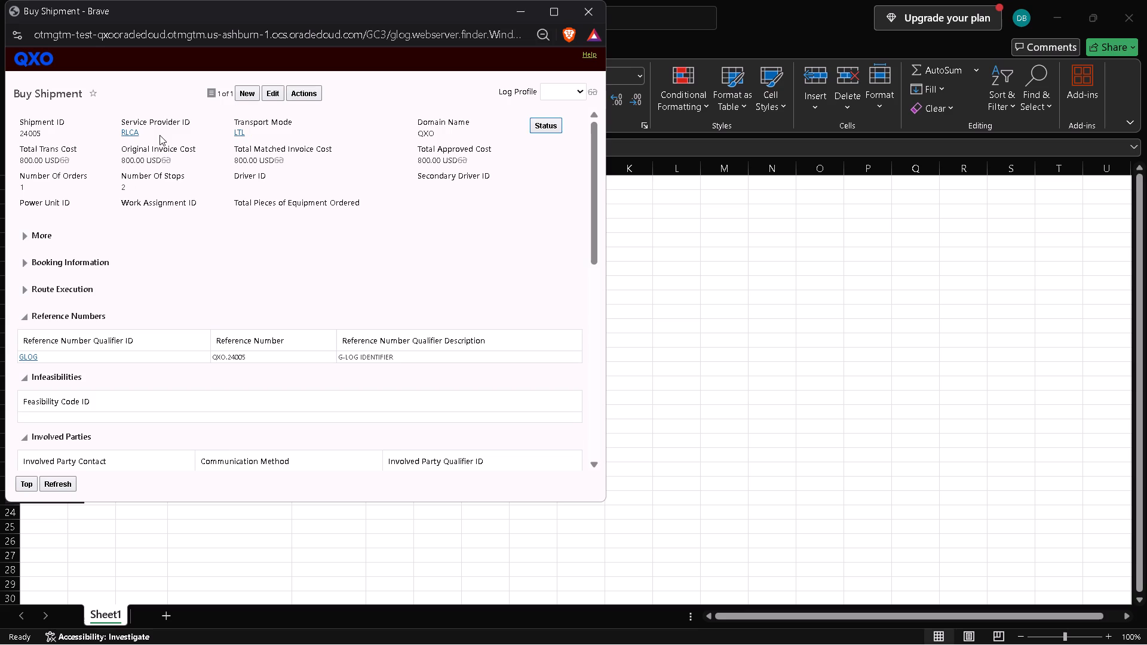
pyautogui.scroll(-8, 158, 322)
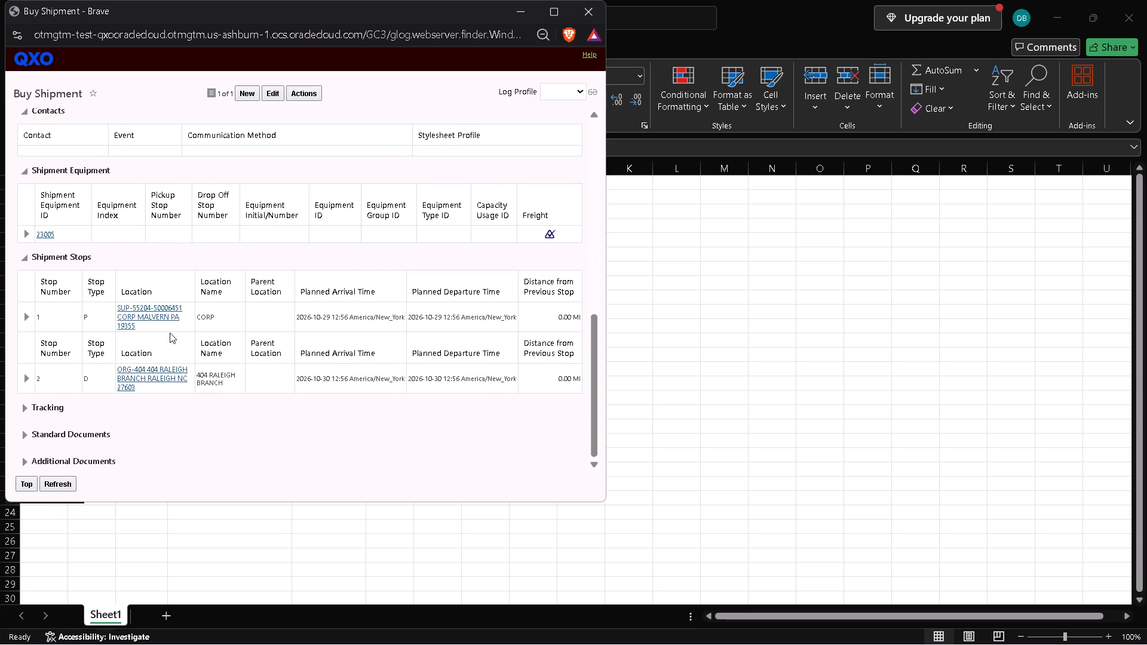
pyautogui.scroll(9, 170, 333)
pyautogui.click(268, 99)
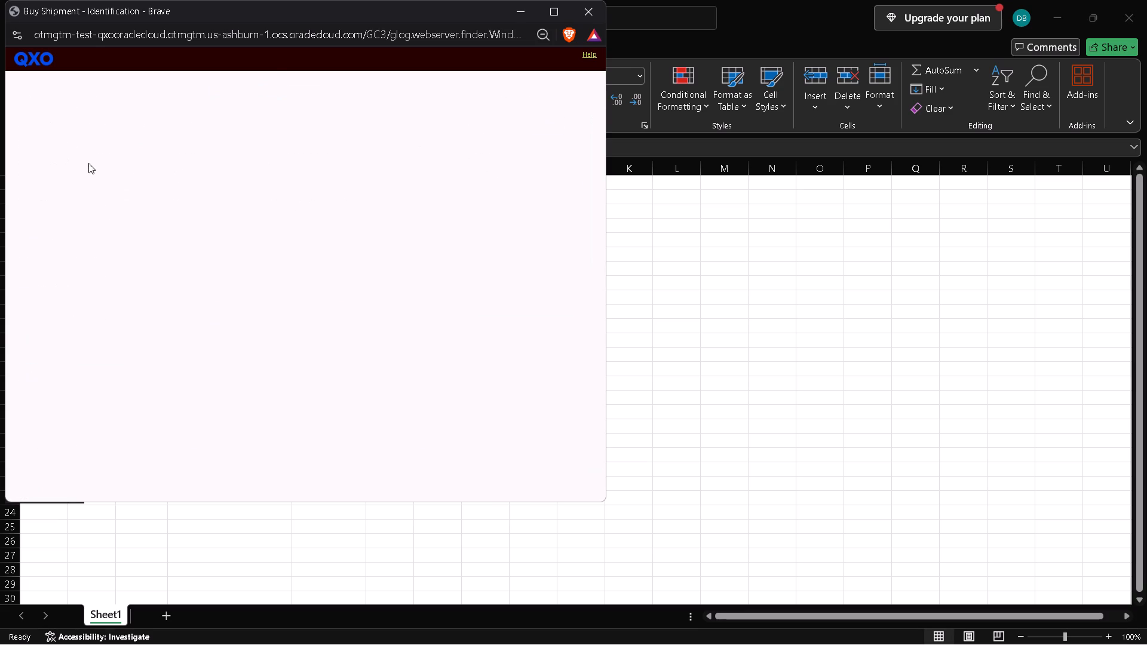
pyautogui.click(143, 118)
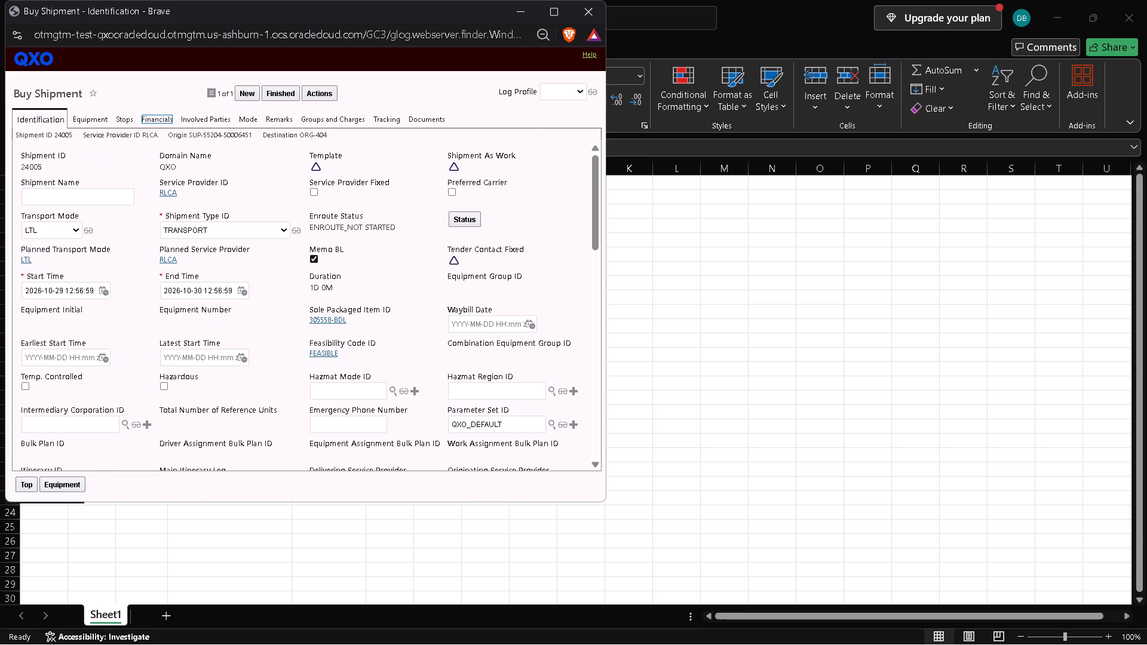
pyautogui.scroll(-2, 97, 279)
pyautogui.scroll(-2, 175, 334)
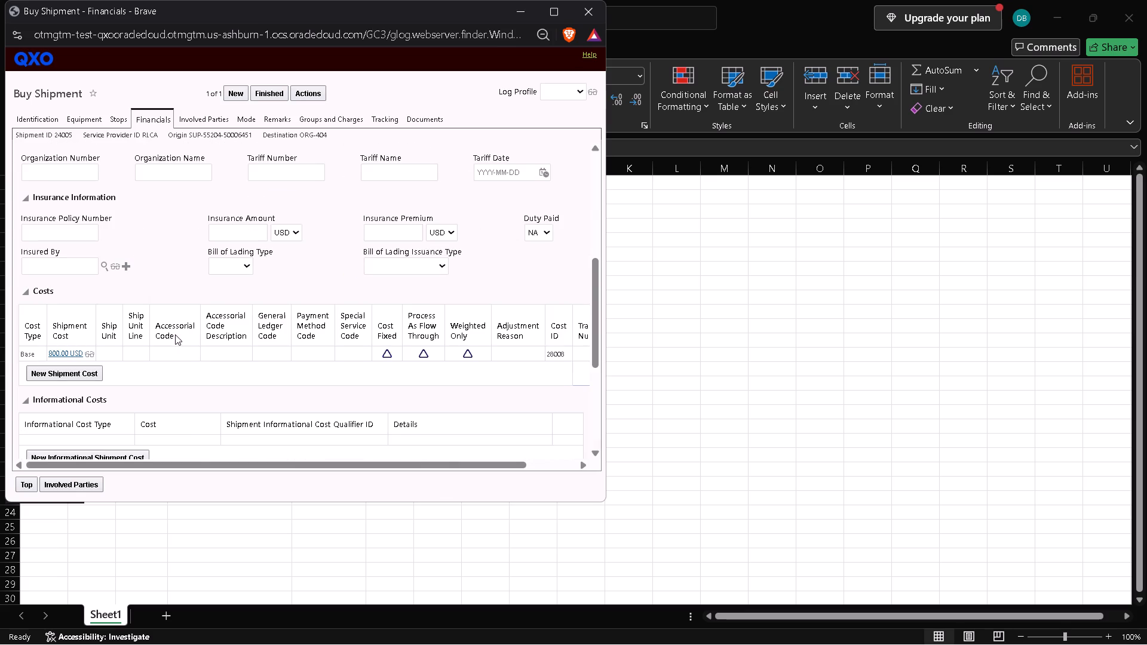
pyautogui.scroll(1, 183, 320)
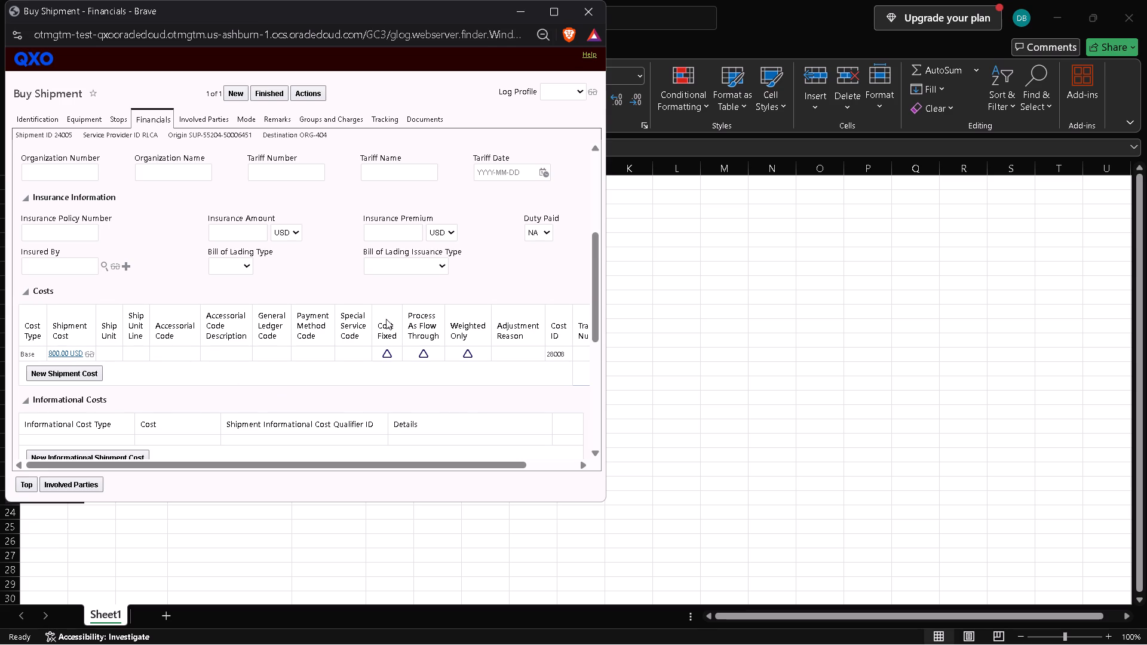
pyautogui.scroll(10, 376, 328)
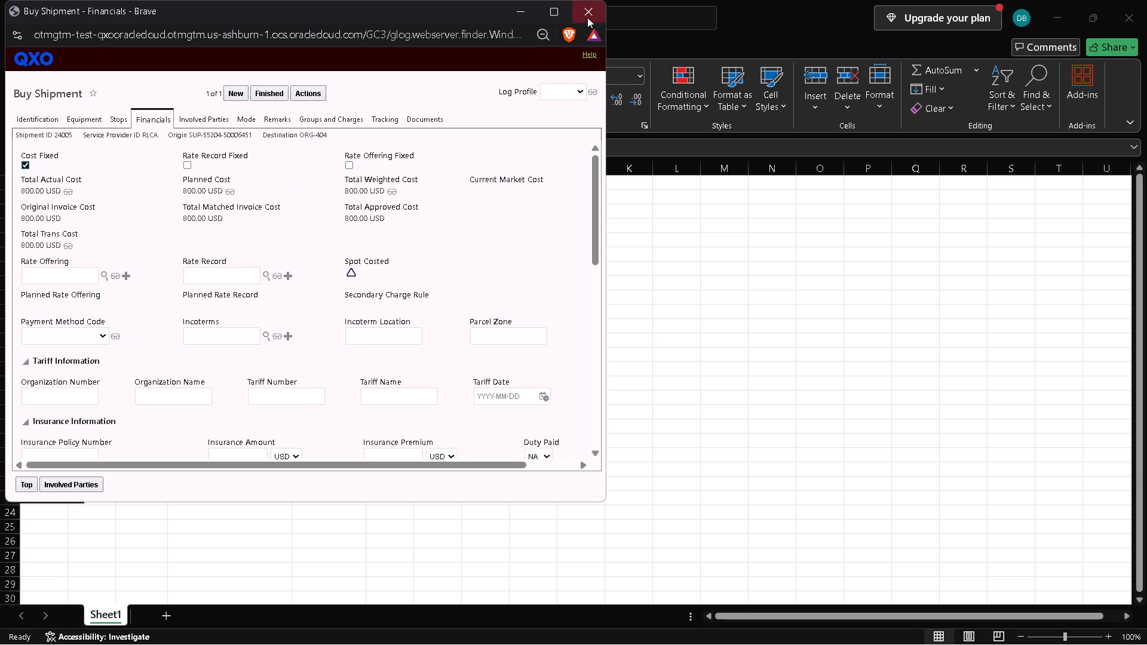
pyautogui.click(55, 119)
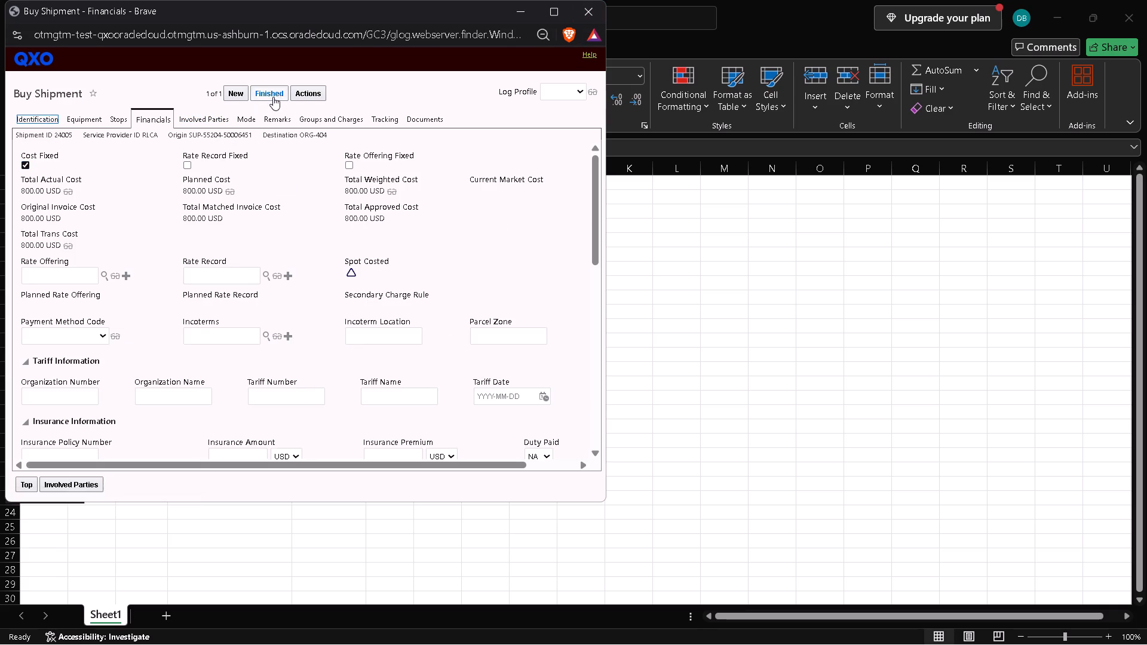
pyautogui.click(584, 15)
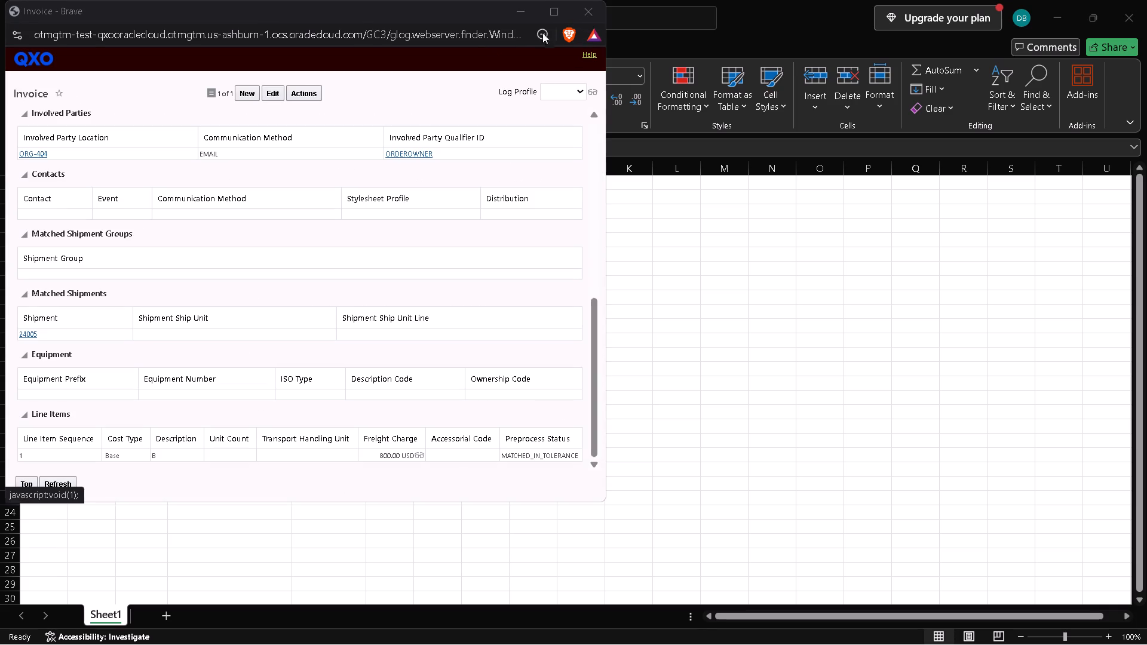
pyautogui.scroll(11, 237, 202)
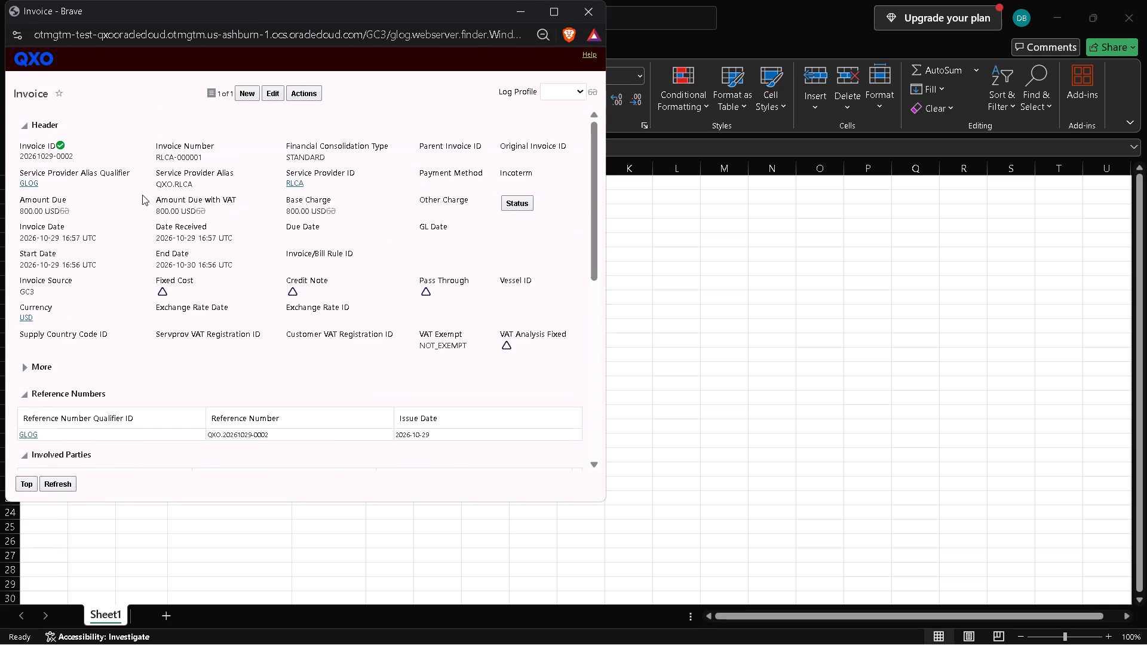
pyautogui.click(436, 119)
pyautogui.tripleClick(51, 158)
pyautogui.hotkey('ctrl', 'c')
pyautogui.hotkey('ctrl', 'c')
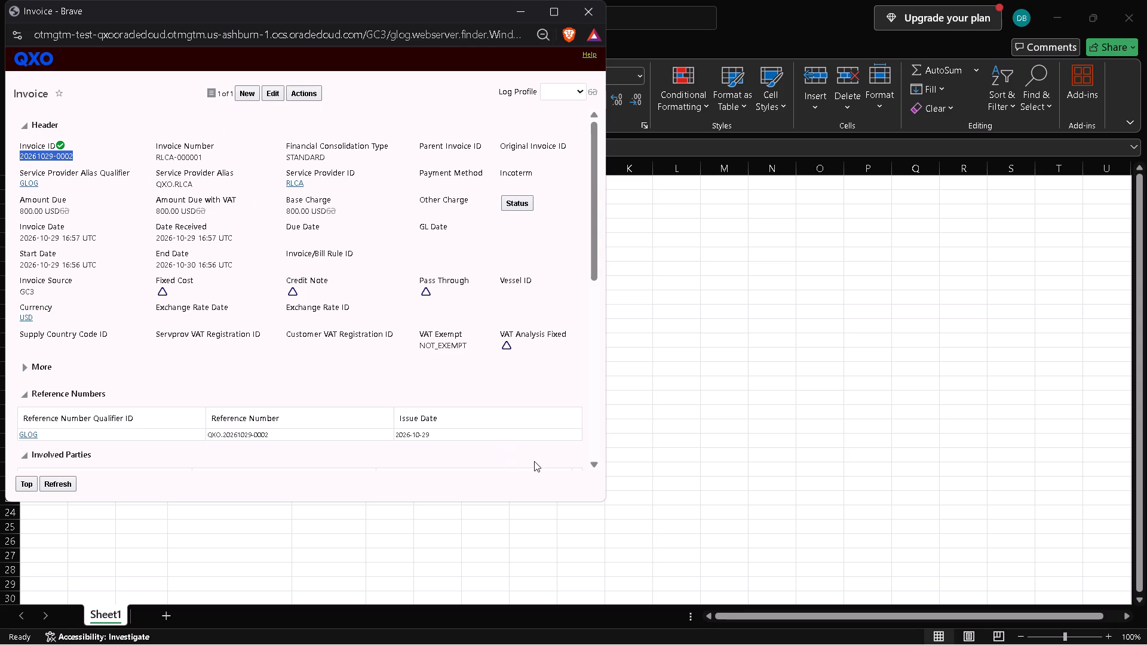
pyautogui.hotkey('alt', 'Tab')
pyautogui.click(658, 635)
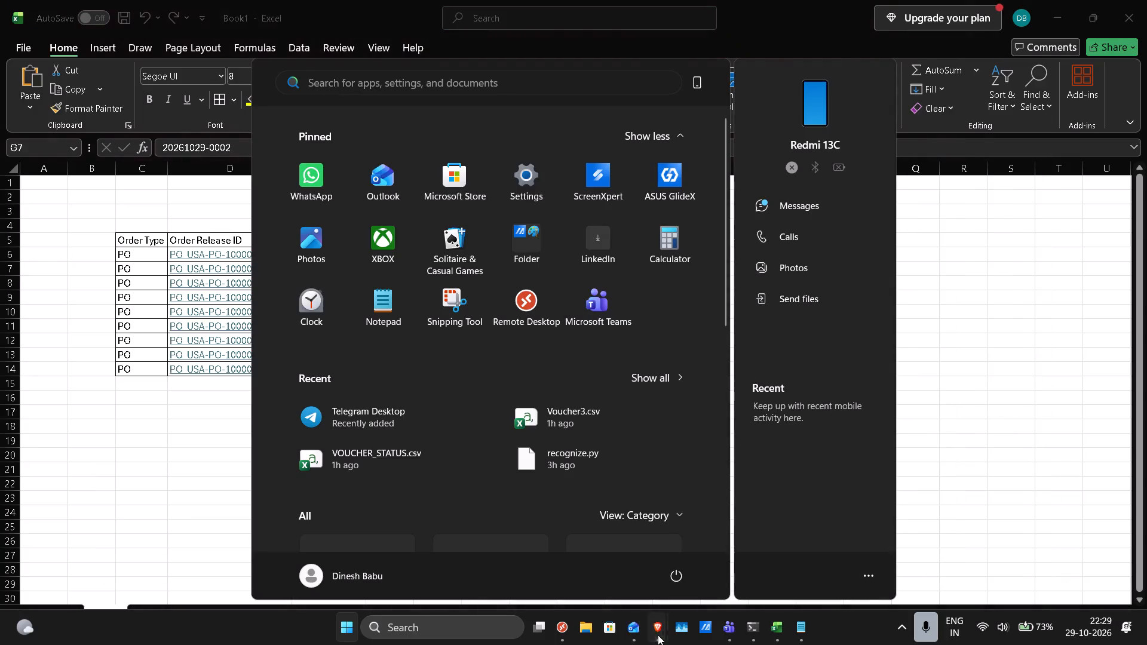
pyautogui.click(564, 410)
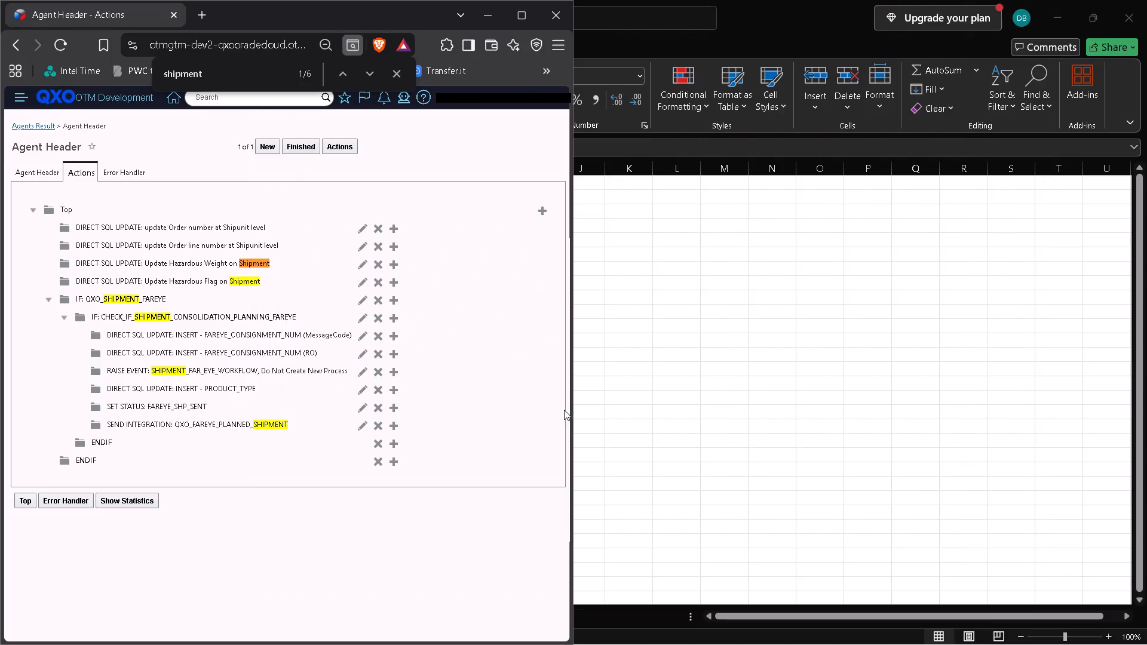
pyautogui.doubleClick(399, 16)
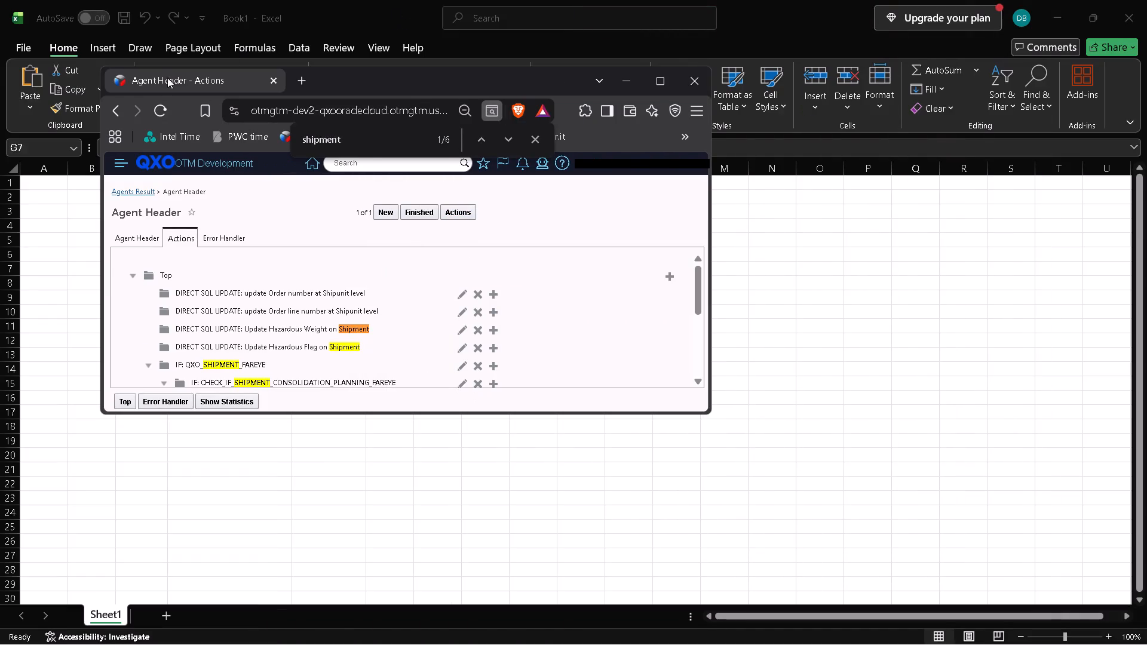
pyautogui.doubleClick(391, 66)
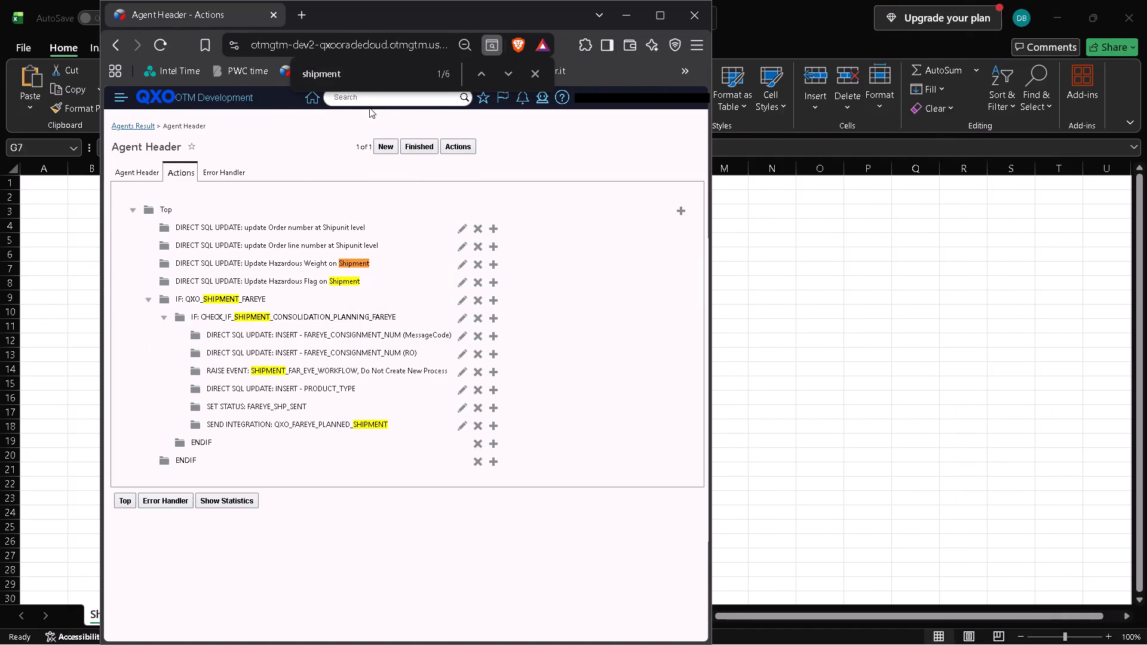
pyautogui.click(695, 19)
# Switch to the OTM UAT window in Brave and bring up the Buy Shipments results.
pyautogui.hotkey('alt', 'Tab')
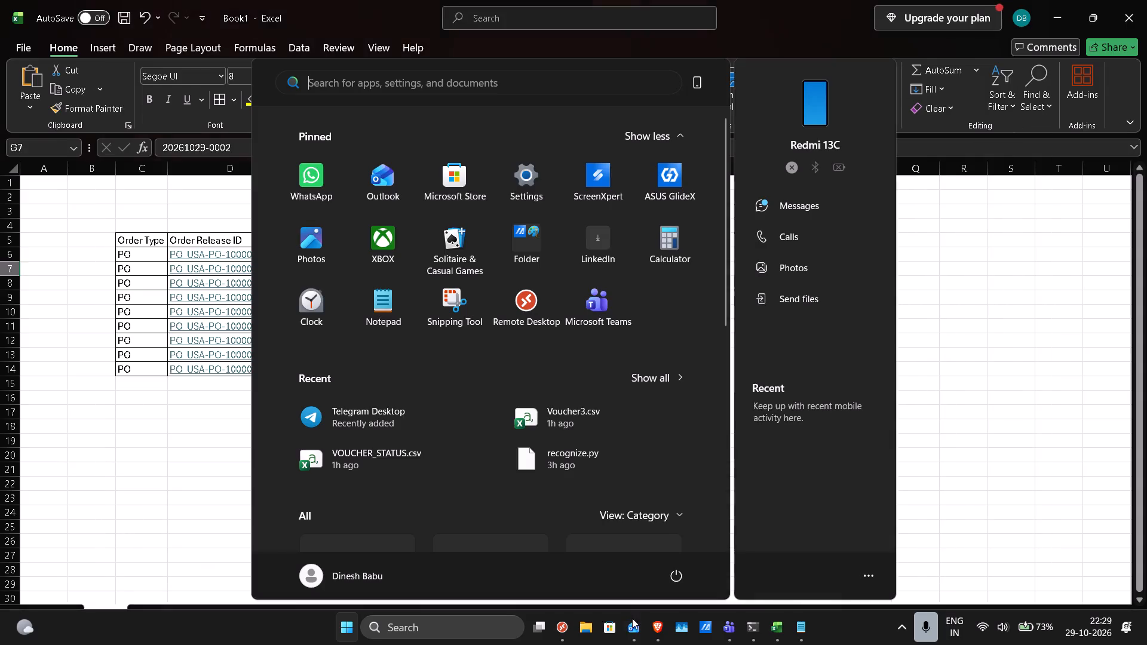
pyautogui.click(657, 632)
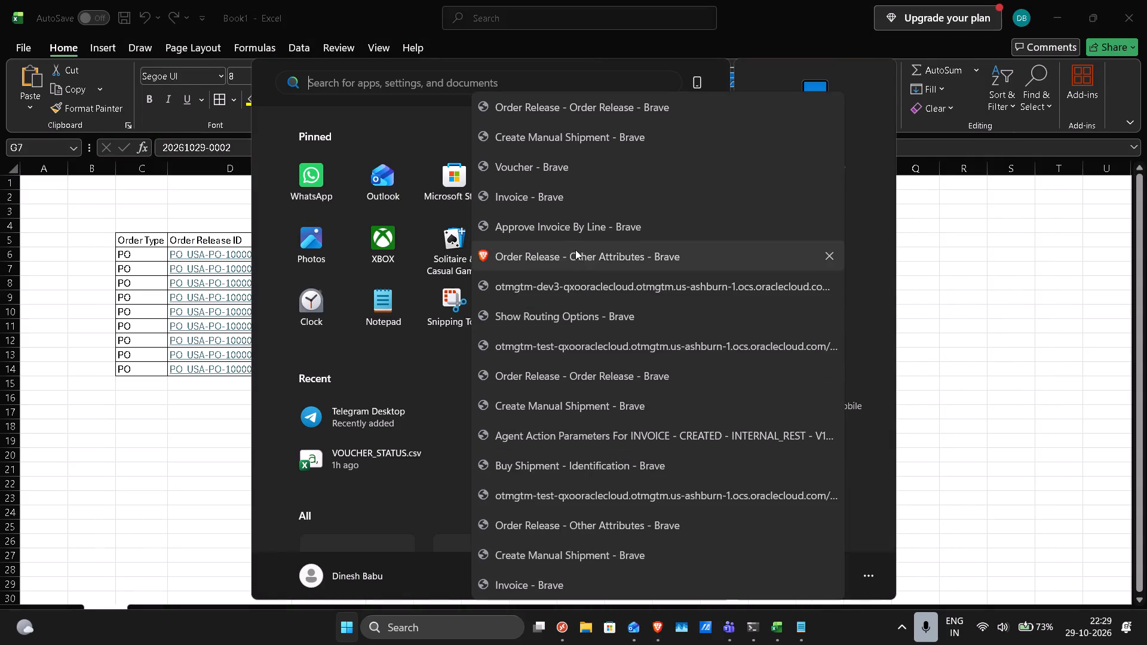
pyautogui.scroll(-4, 605, 195)
pyautogui.click(613, 252)
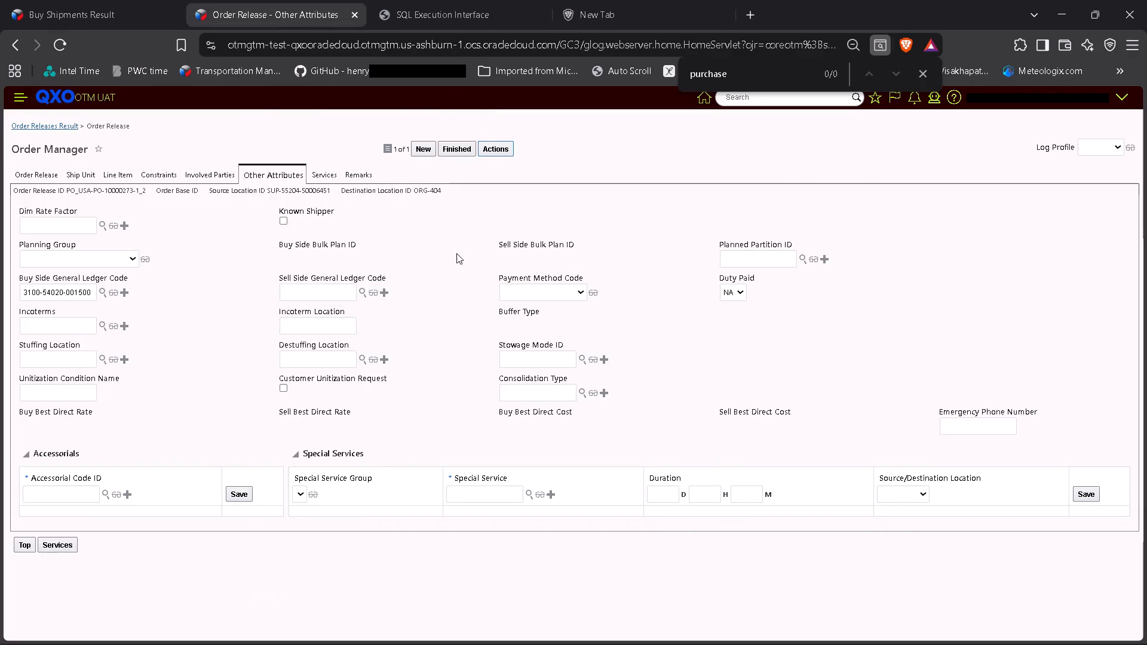
pyautogui.click(456, 253)
pyautogui.click(108, 16)
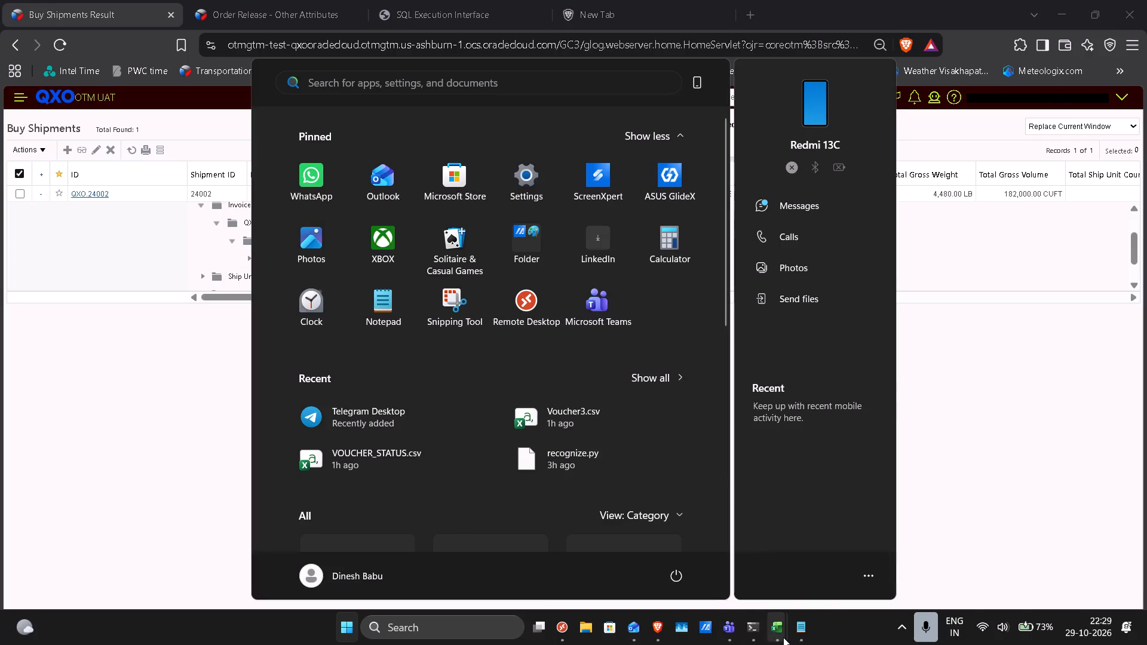
pyautogui.click(783, 637)
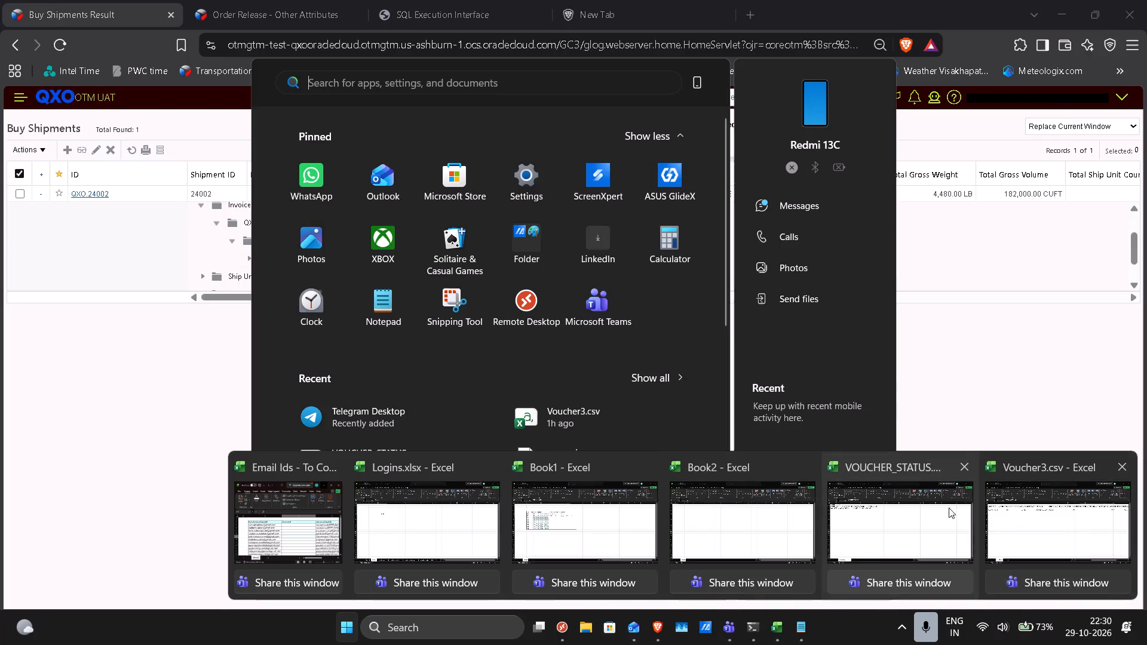
pyautogui.click(558, 530)
pyautogui.hotkey('alt', 'Tab')
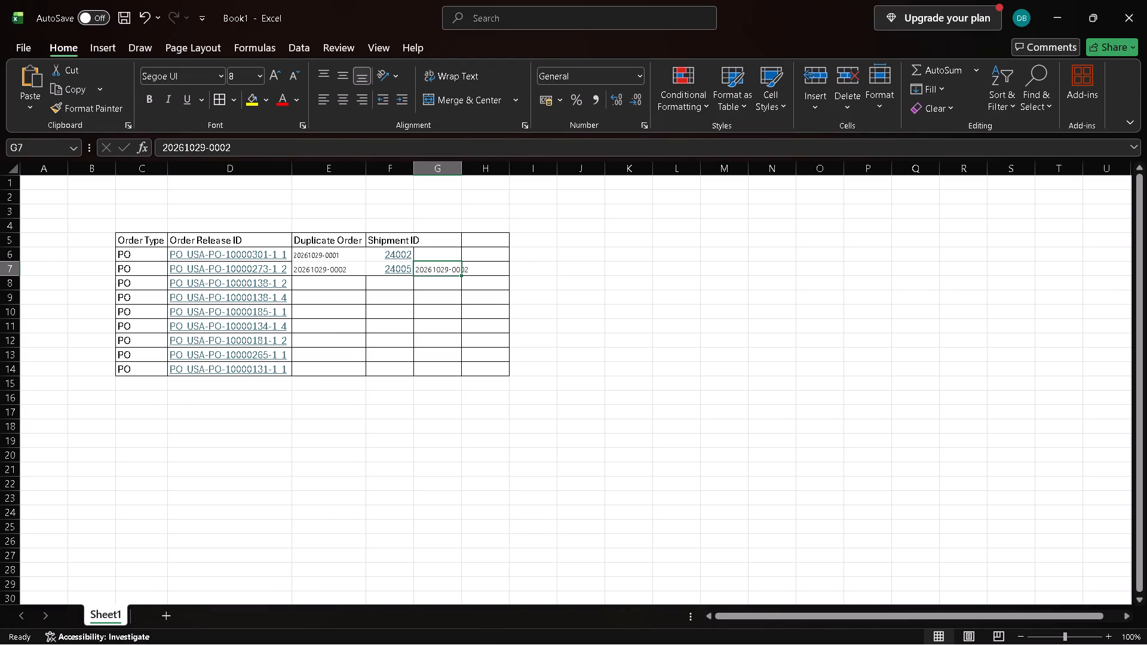
pyautogui.click(91, 618)
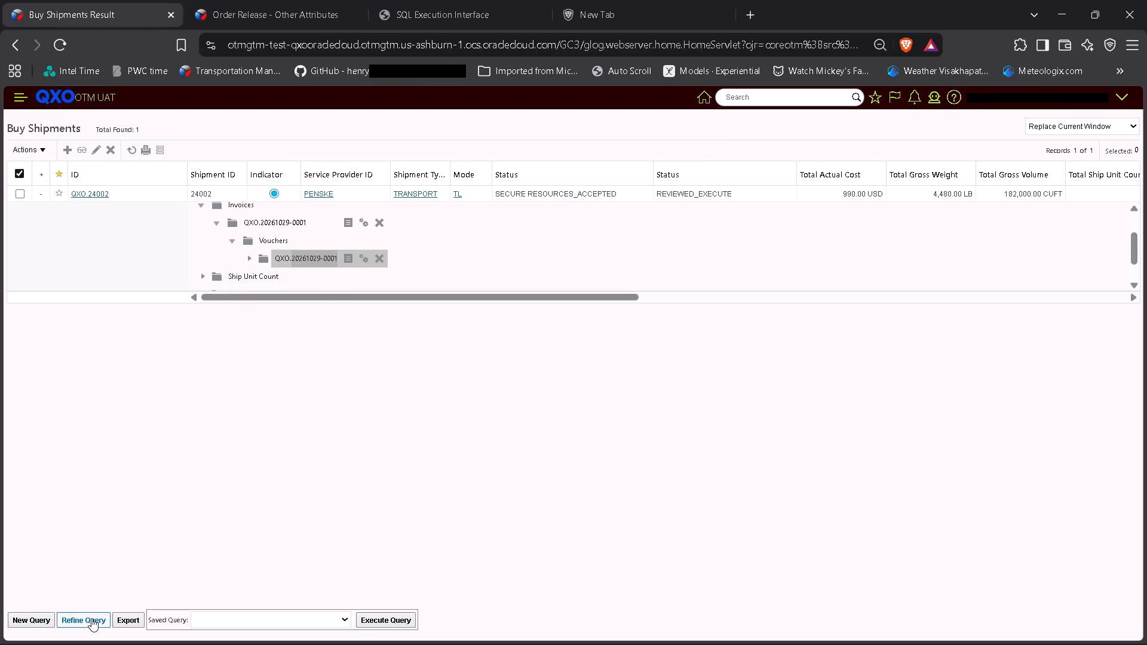
pyautogui.click(93, 188)
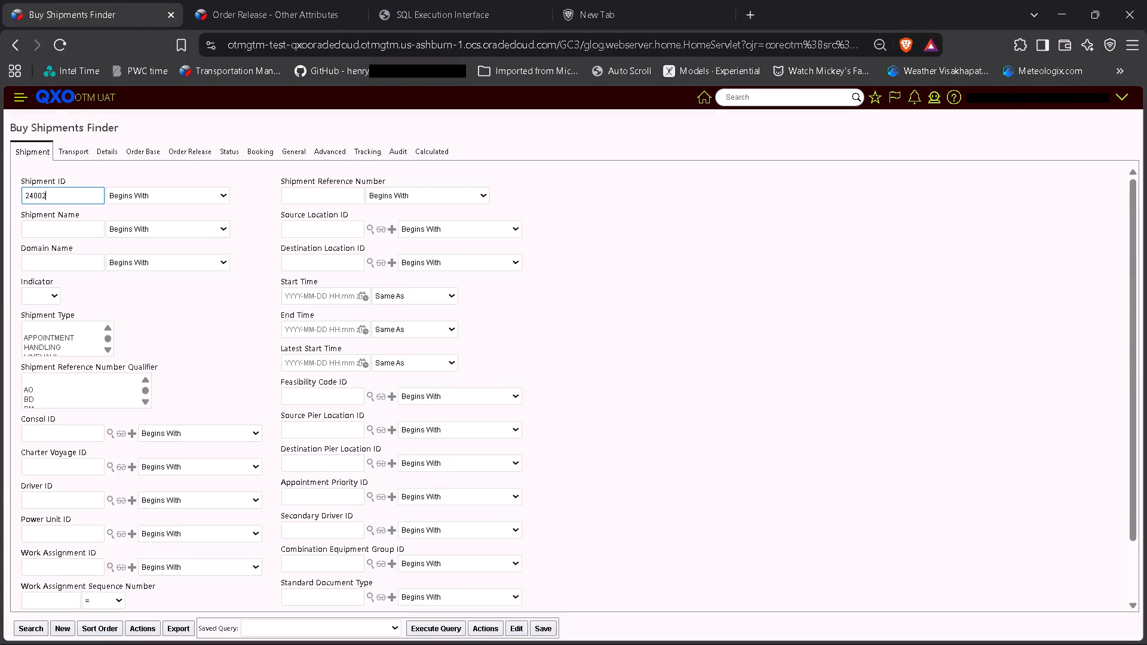
pyautogui.press('BackSpace')
pyautogui.press('5')
pyautogui.press('Return')
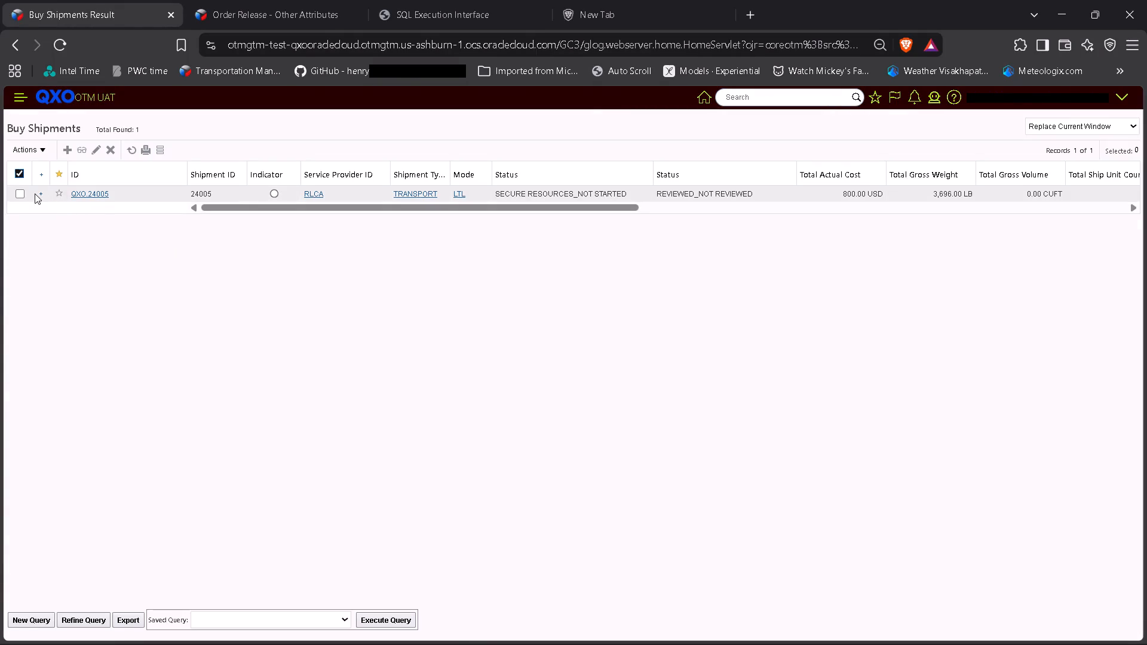
pyautogui.click(35, 193)
pyautogui.click(39, 195)
pyautogui.click(201, 253)
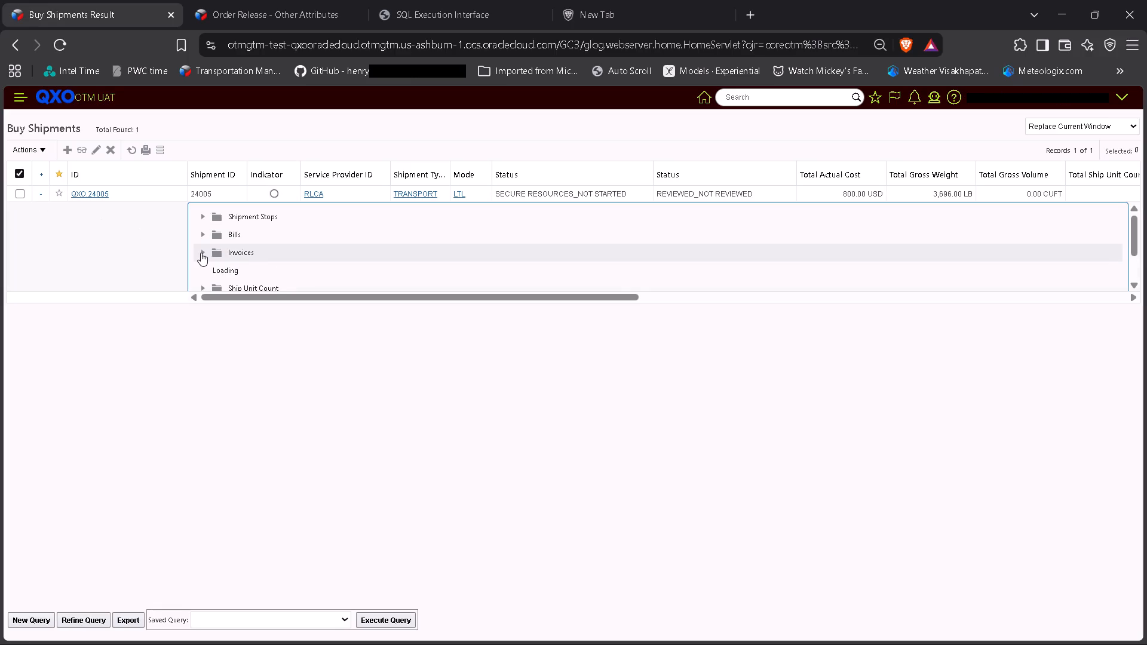
pyautogui.scroll(-2, 240, 252)
pyautogui.click(216, 222)
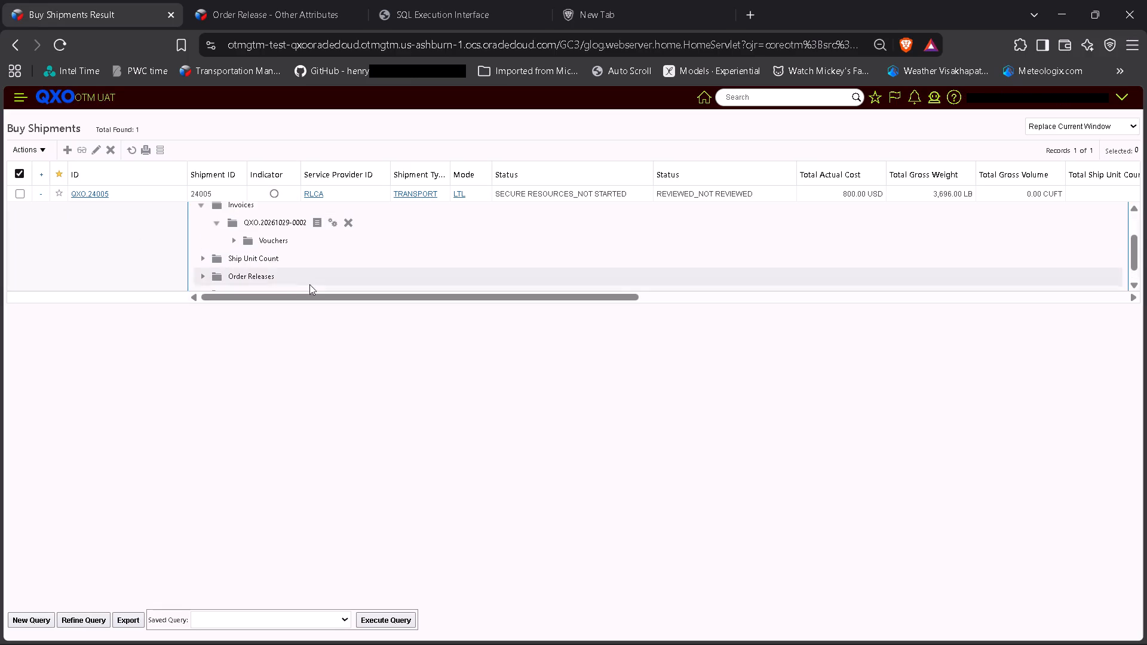
pyautogui.click(232, 240)
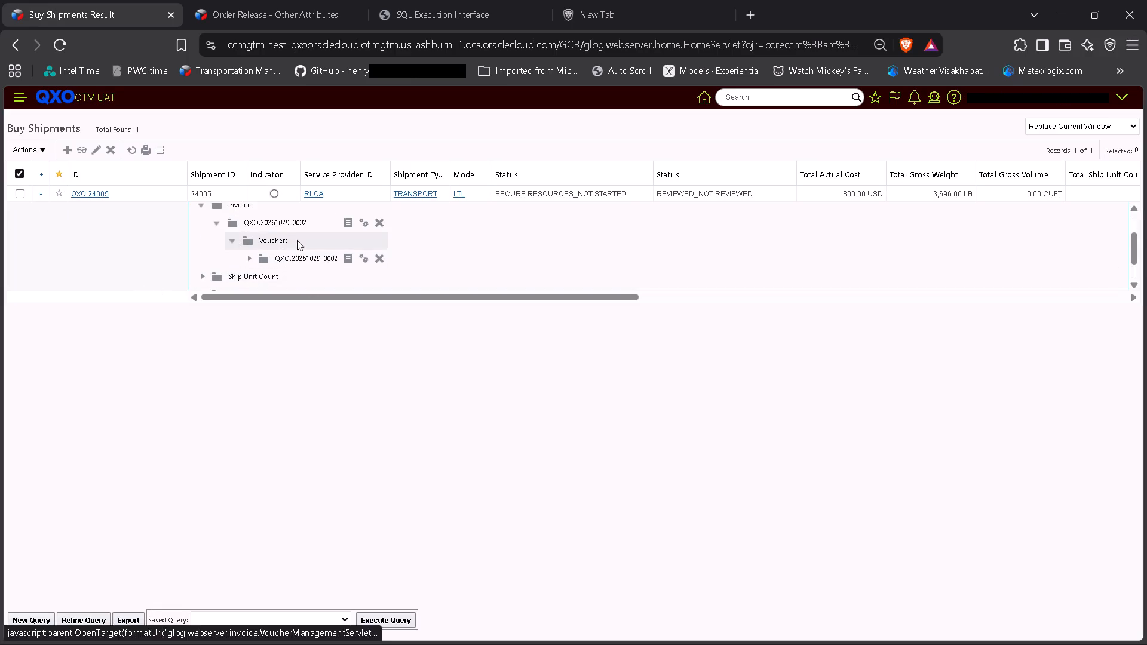
pyautogui.moveTo(310, 223); pyautogui.dragTo(262, 222)
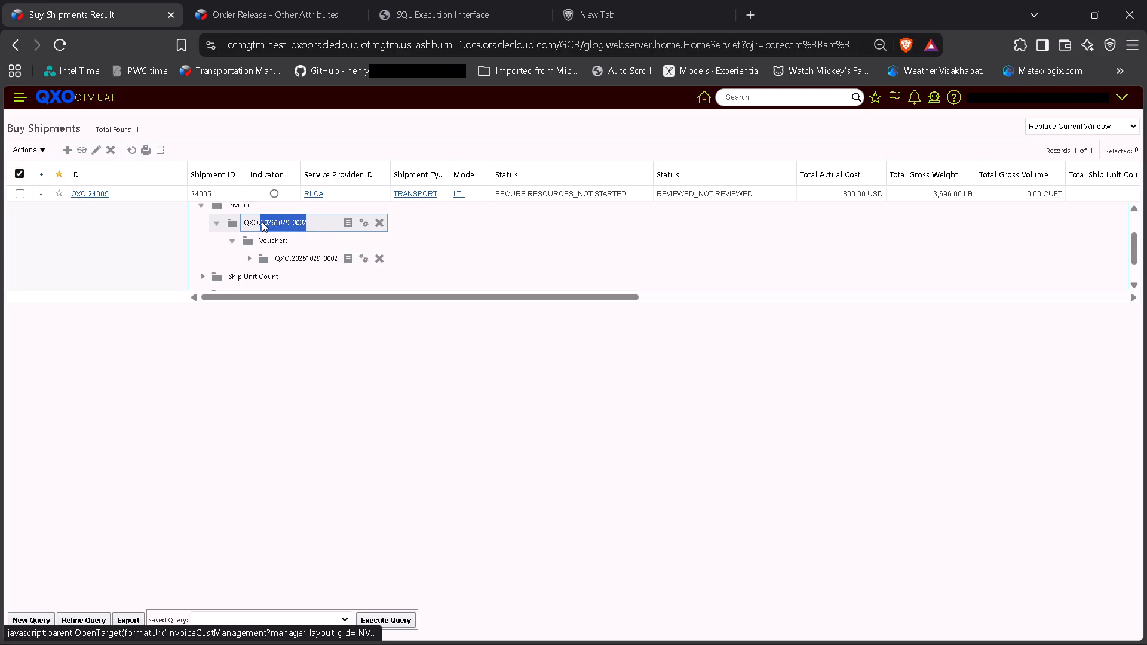
pyautogui.hotkey('ctrl', 'c')
pyautogui.hotkey('ctrl', 'c')
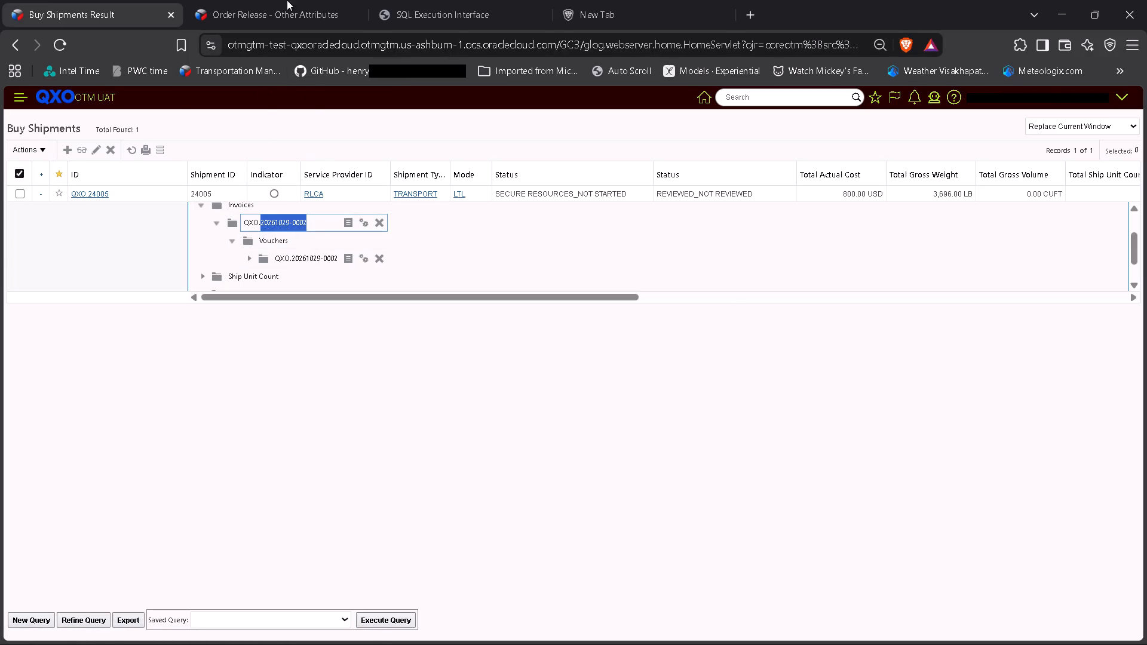
pyautogui.click(300, 8)
pyautogui.click(778, 98)
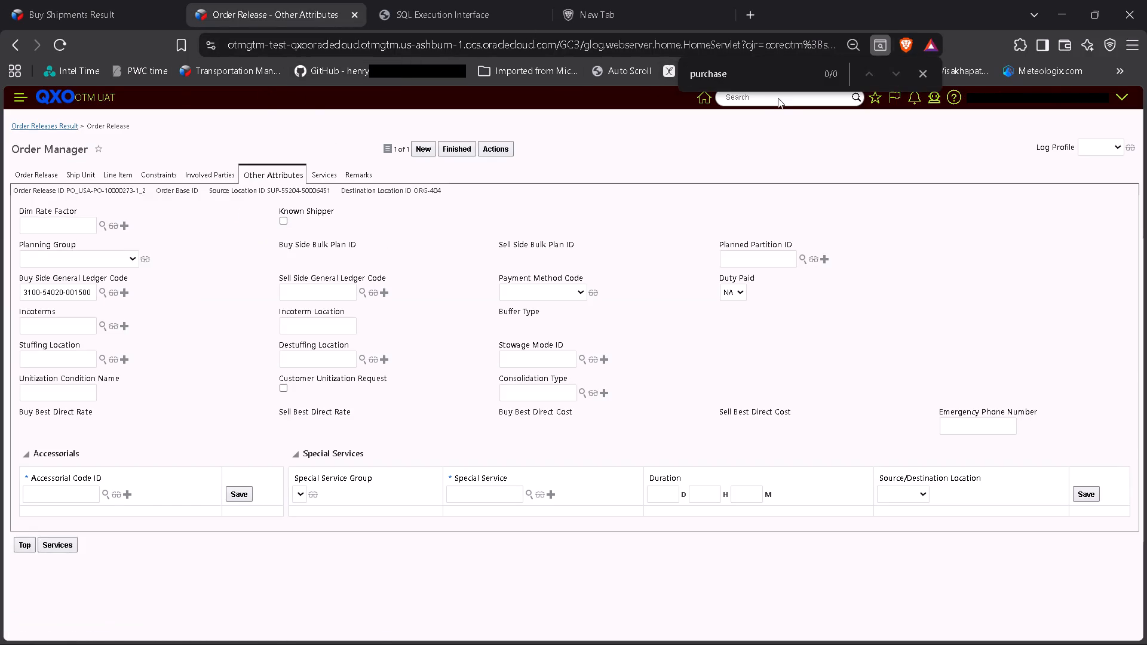
pyautogui.click(778, 99)
pyautogui.click(917, 74)
pyautogui.click(805, 96)
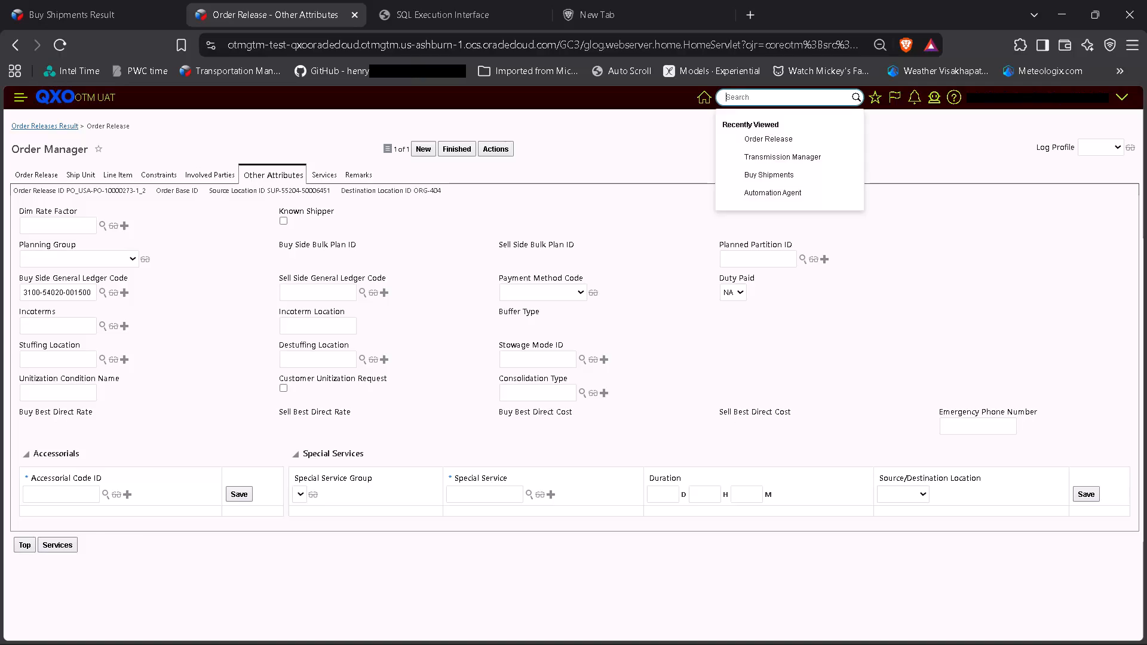
pyautogui.click(789, 149)
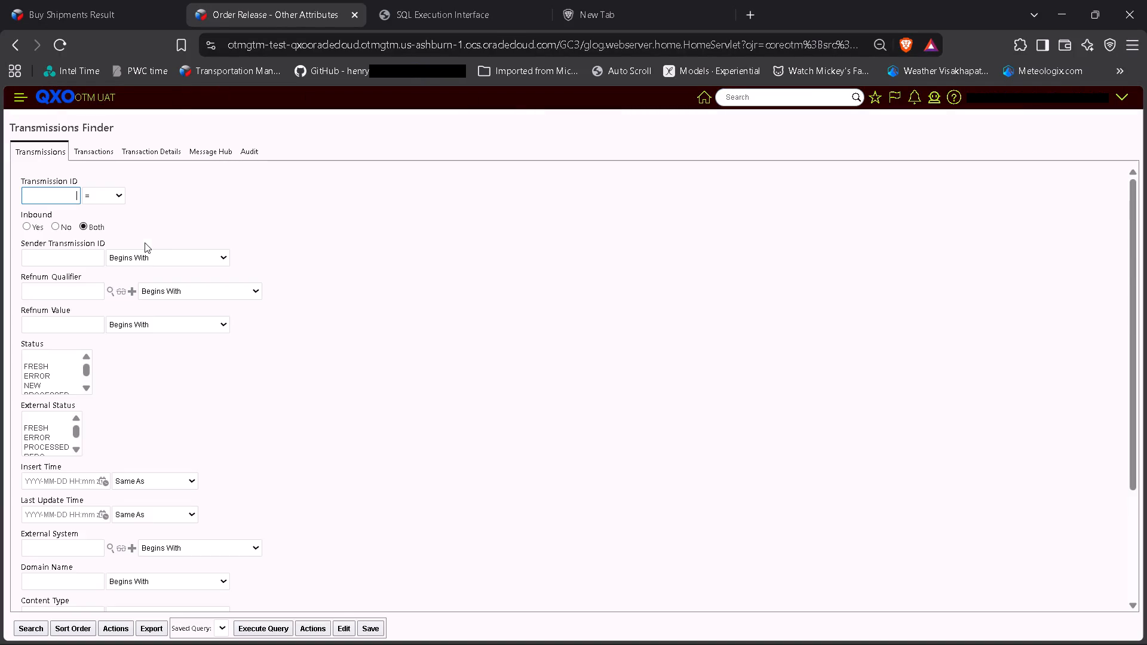
pyautogui.click(90, 155)
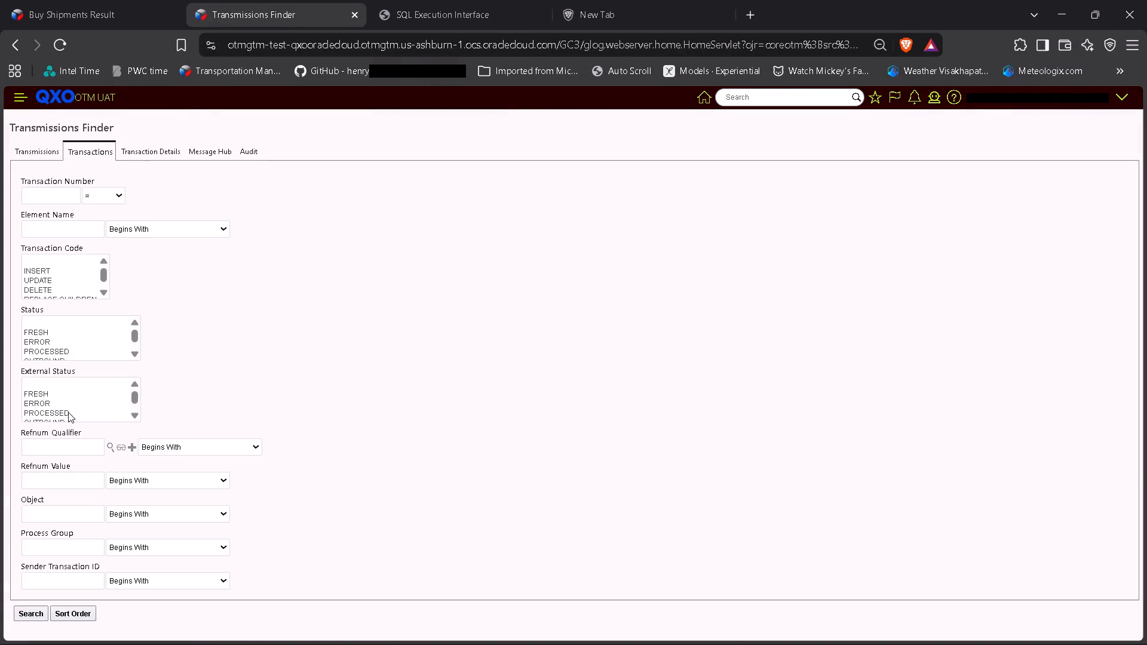
pyautogui.click(50, 523)
pyautogui.click(69, 516)
pyautogui.hotkey('ctrl', 'v')
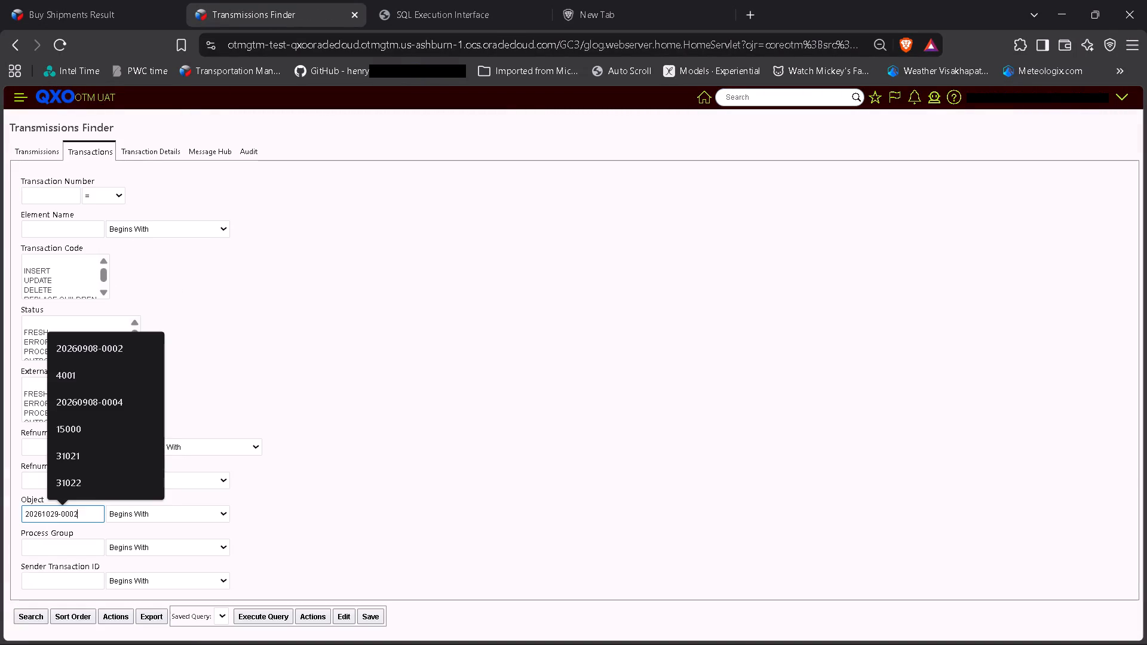
pyautogui.press('Tab')
pyautogui.press('c')
pyautogui.press('Return')
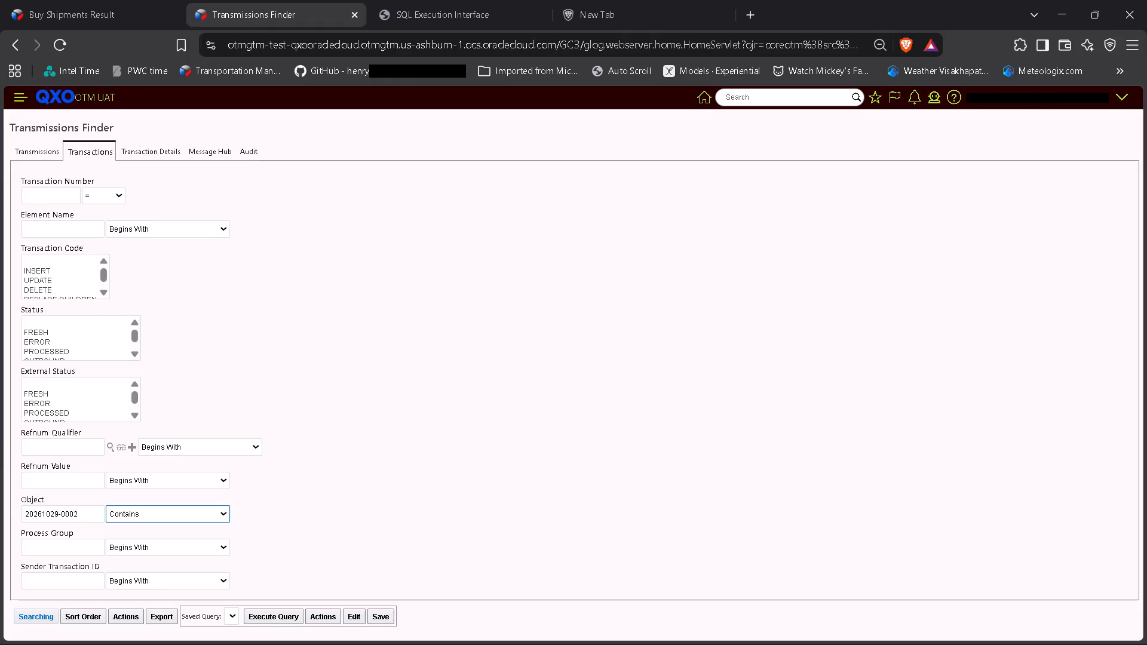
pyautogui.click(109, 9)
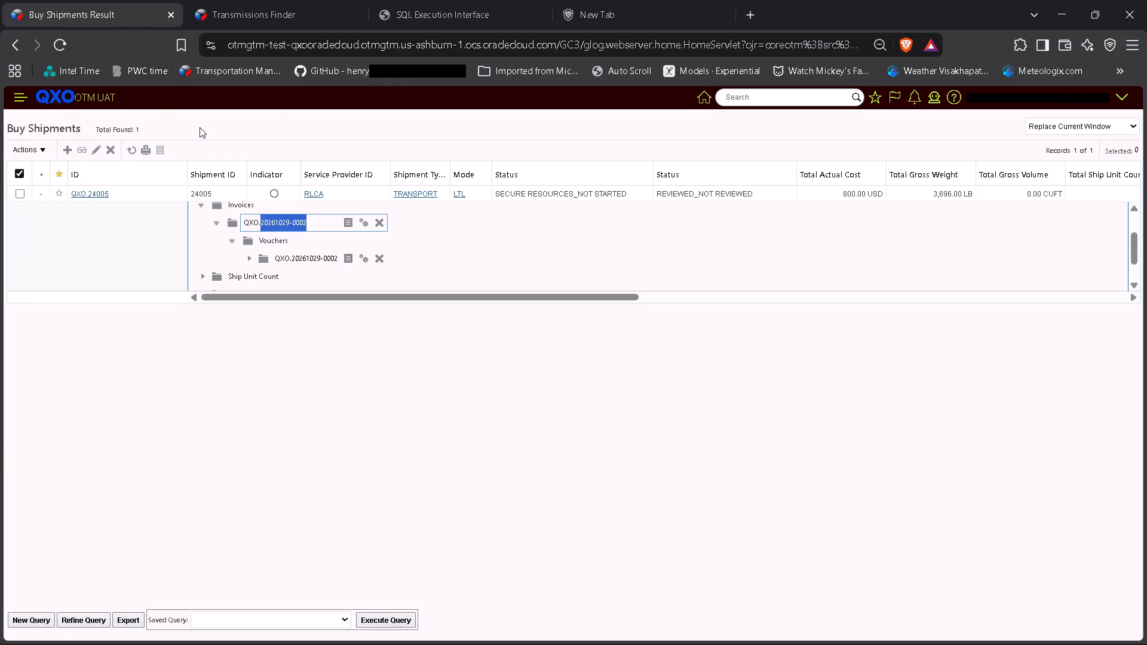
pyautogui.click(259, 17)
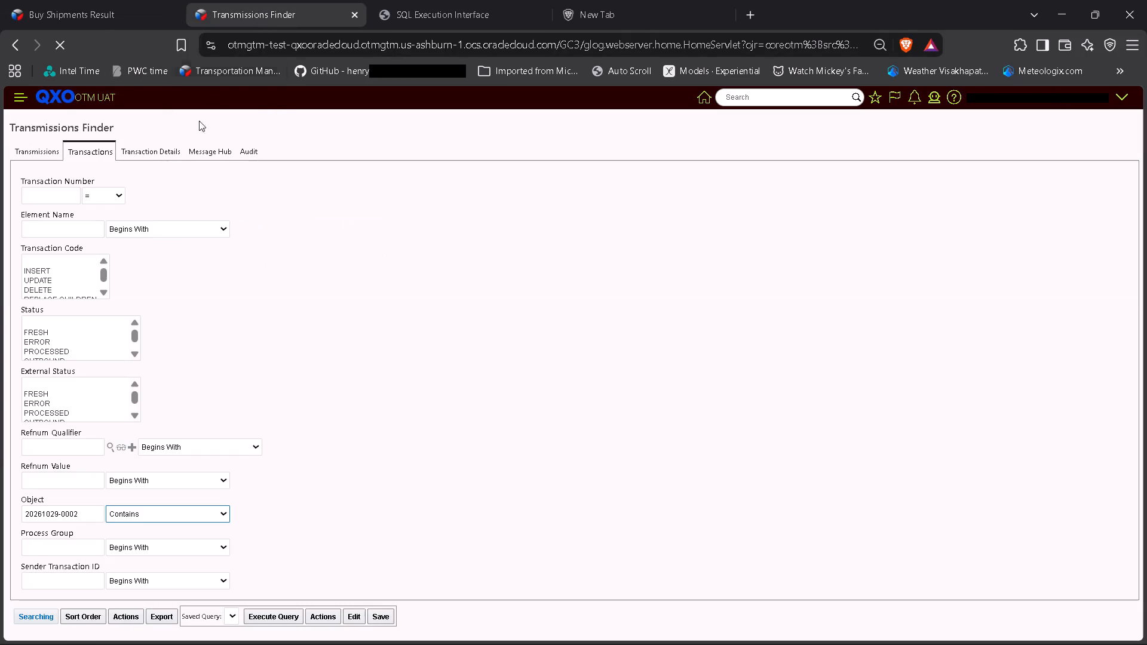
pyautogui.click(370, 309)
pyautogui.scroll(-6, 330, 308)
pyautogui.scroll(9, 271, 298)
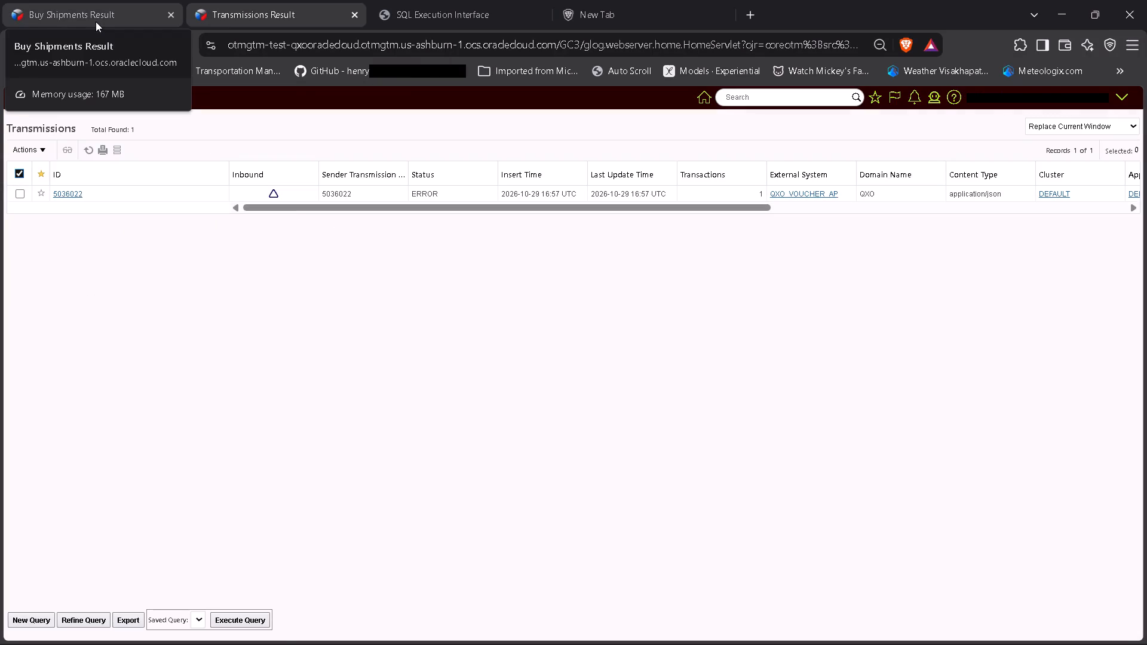
# Open transmission 5036022 and display its persisted JSON with pretty-print formatting.
pyautogui.click(78, 192)
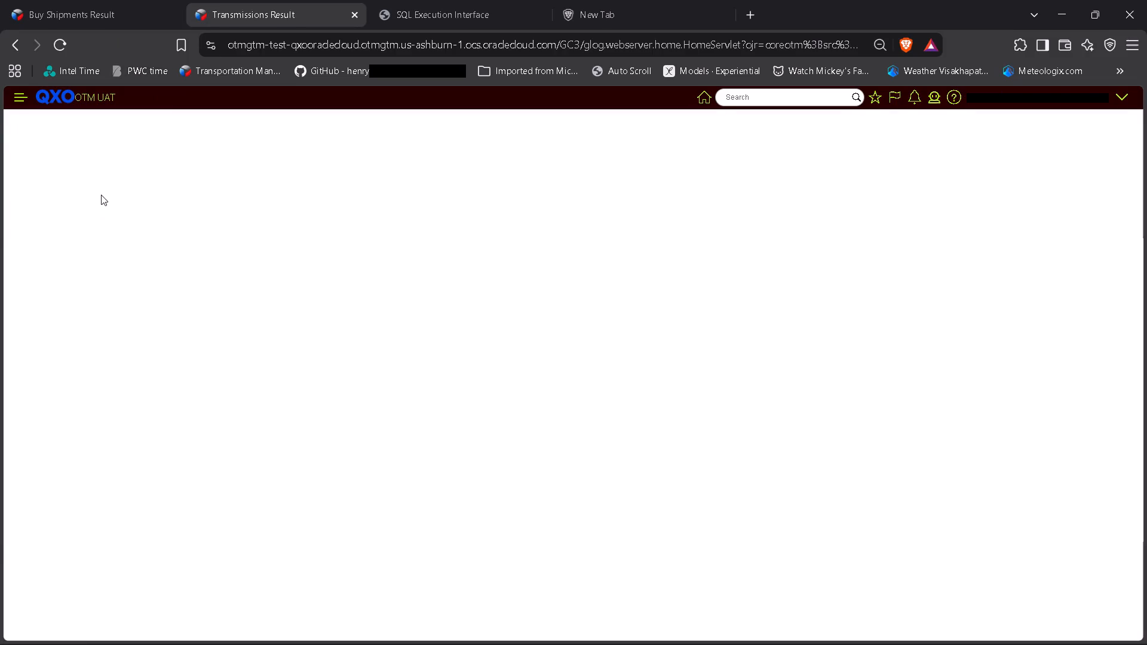
pyautogui.click(255, 265)
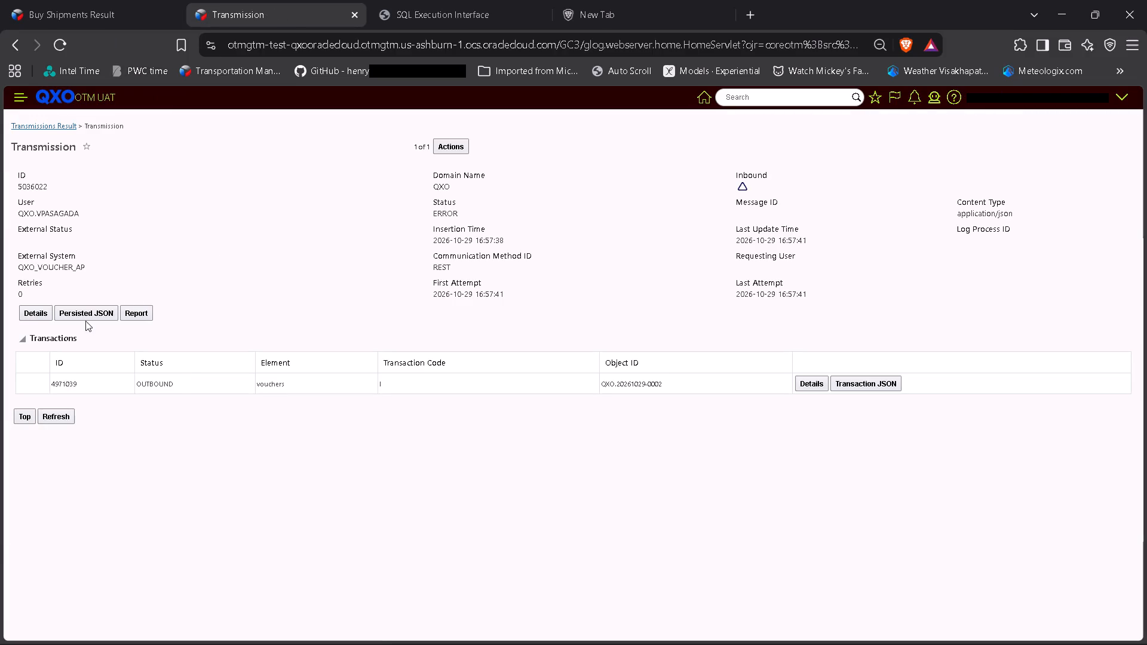
pyautogui.click(85, 316)
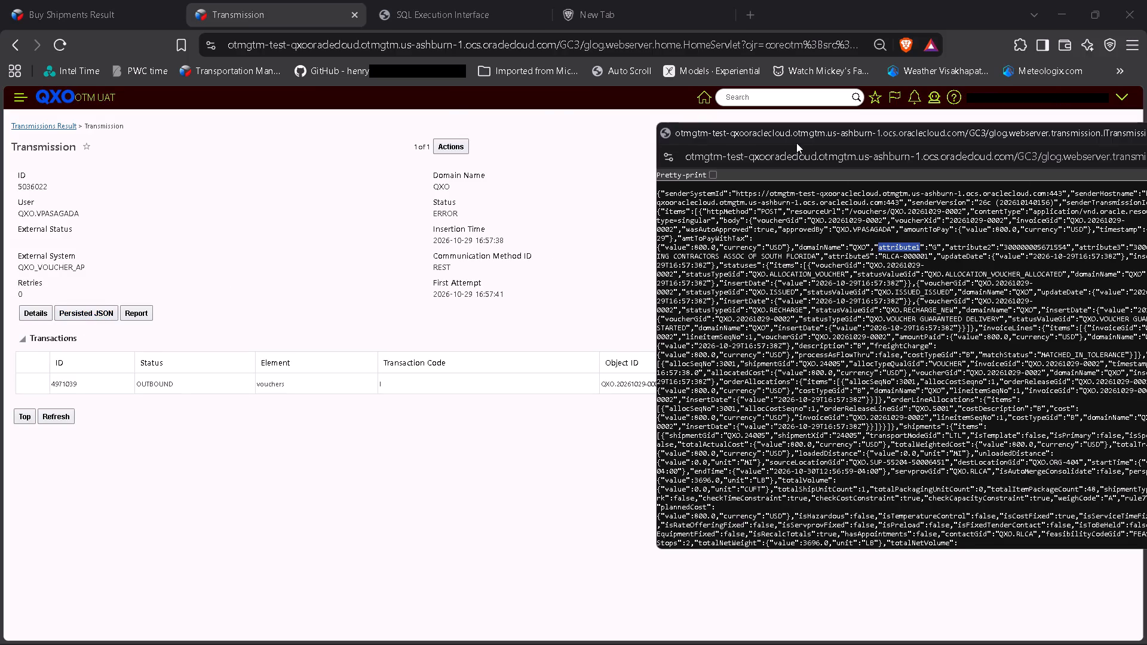
pyautogui.moveTo(796, 141); pyautogui.dragTo(452, 102)
pyautogui.click(372, 133)
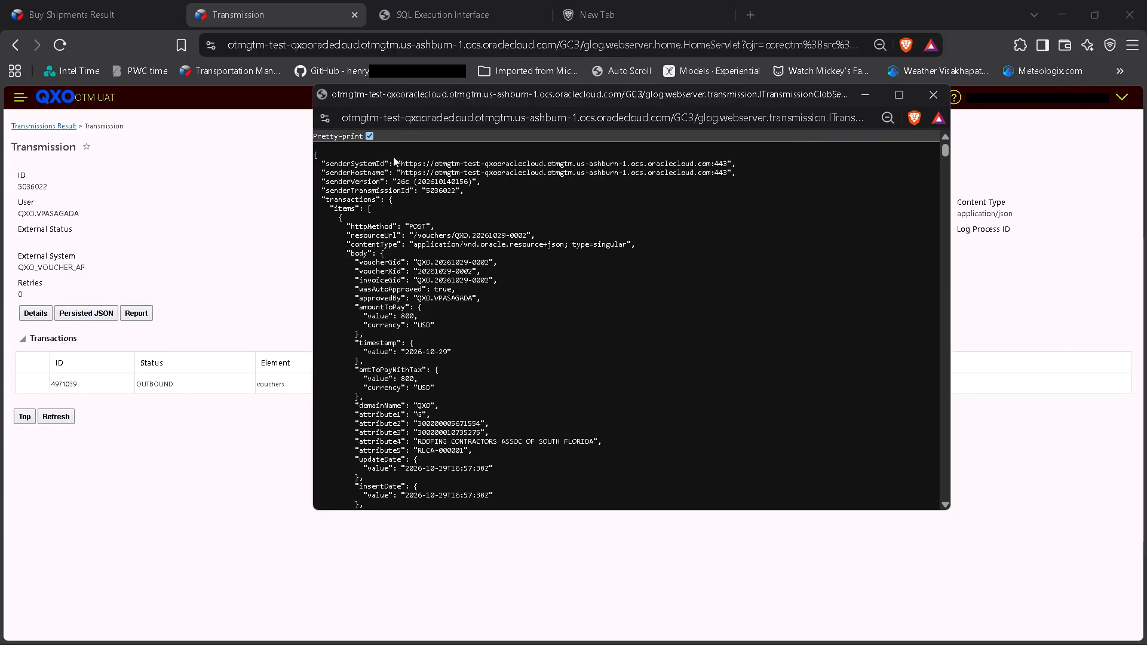
# Search the transmission JSON for "general", "attribute" and "attribute11" to check the ledger code and attribute fields.
pyautogui.hotkey('ctrl', 'f')
pyautogui.write('general')
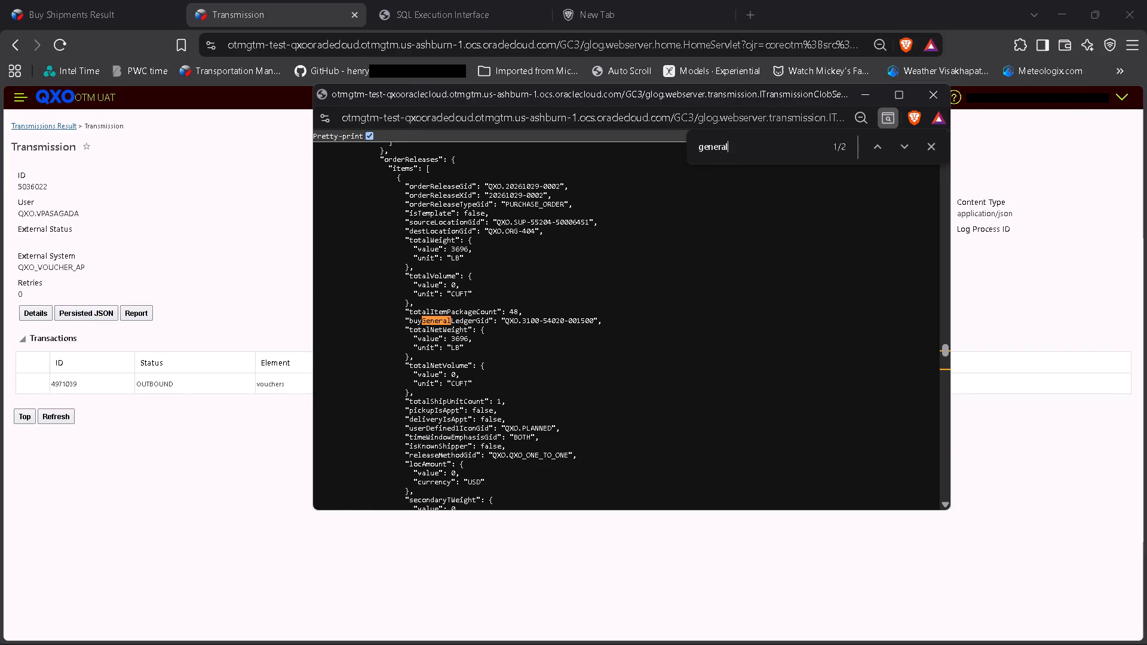
pyautogui.press('Return')
pyautogui.hotkey('ctrl', 'BackSpace')
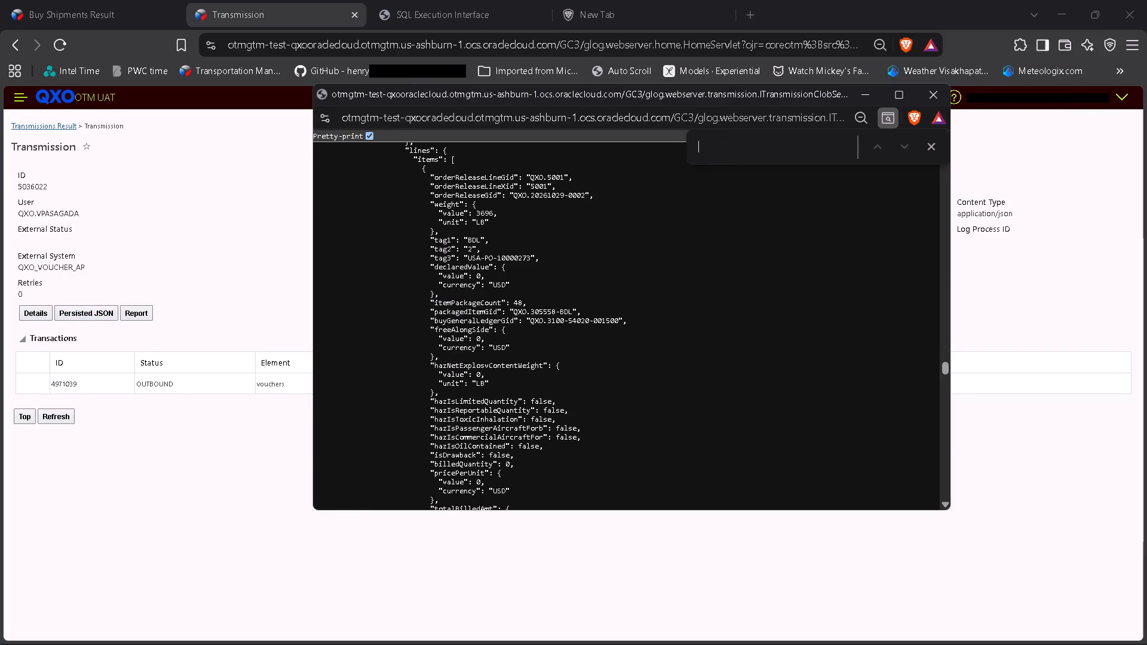
pyautogui.write('attribute')
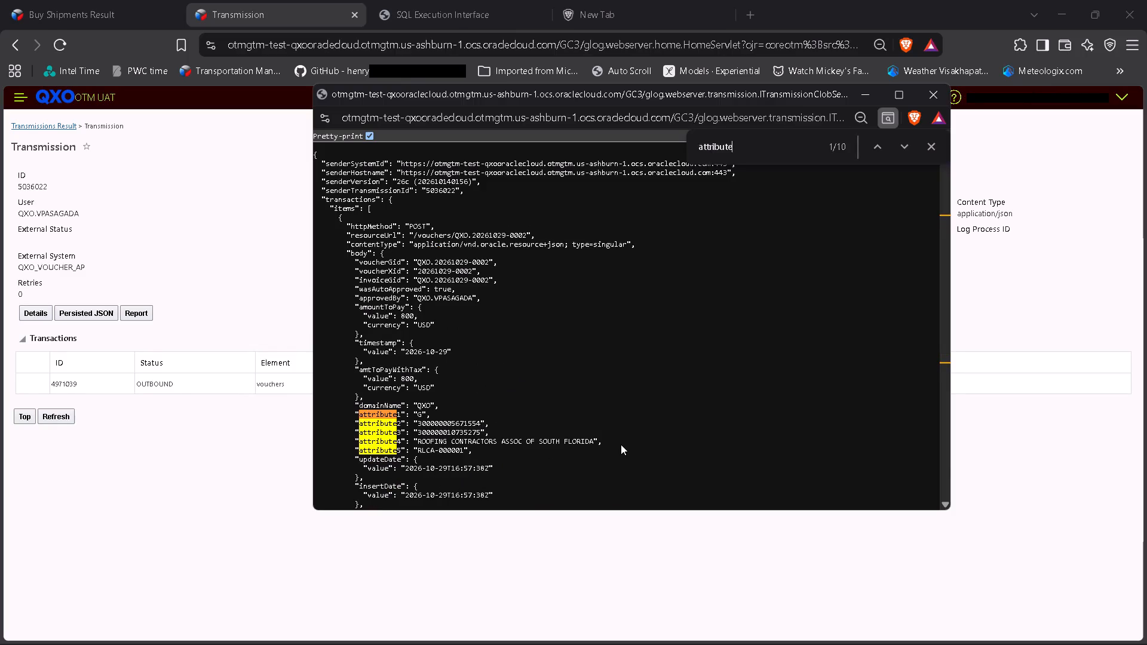
pyautogui.write('11')
pyautogui.press('Return')
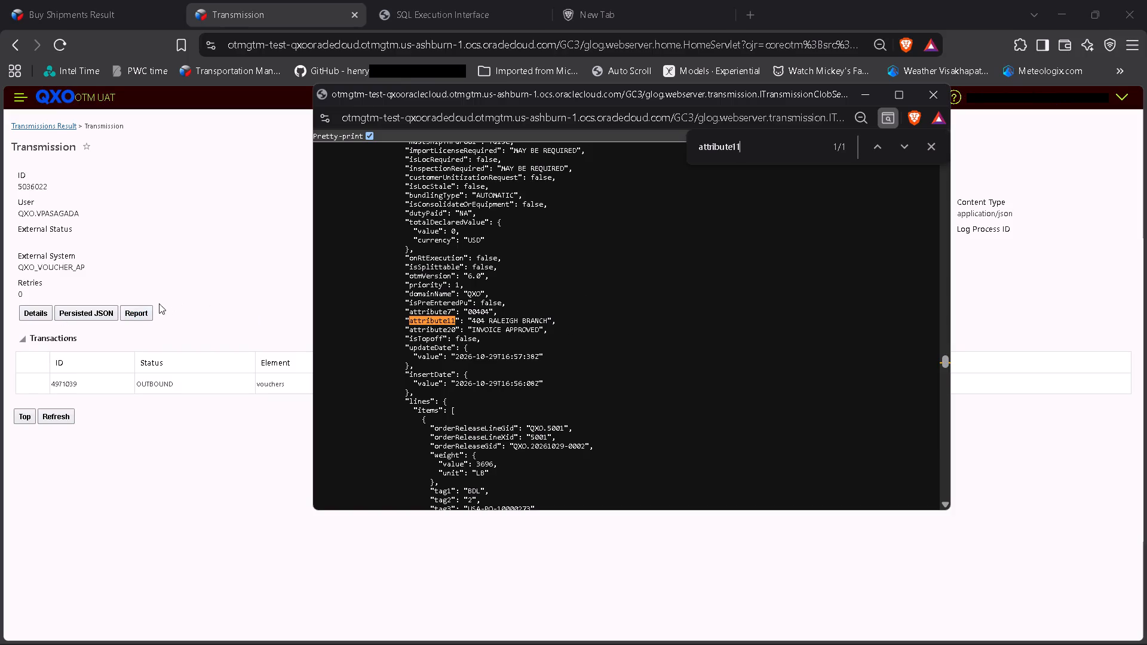
# Examine the full exception message text in the transmission report, and close the report.
pyautogui.click(134, 311)
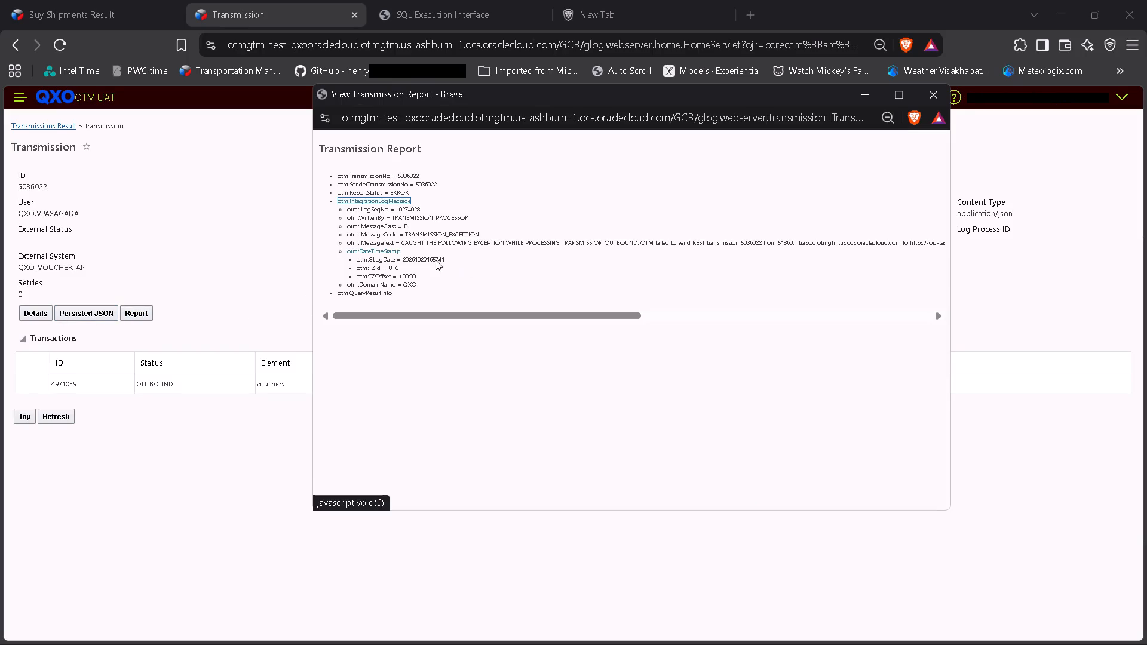
pyautogui.moveTo(461, 313); pyautogui.dragTo(500, 318)
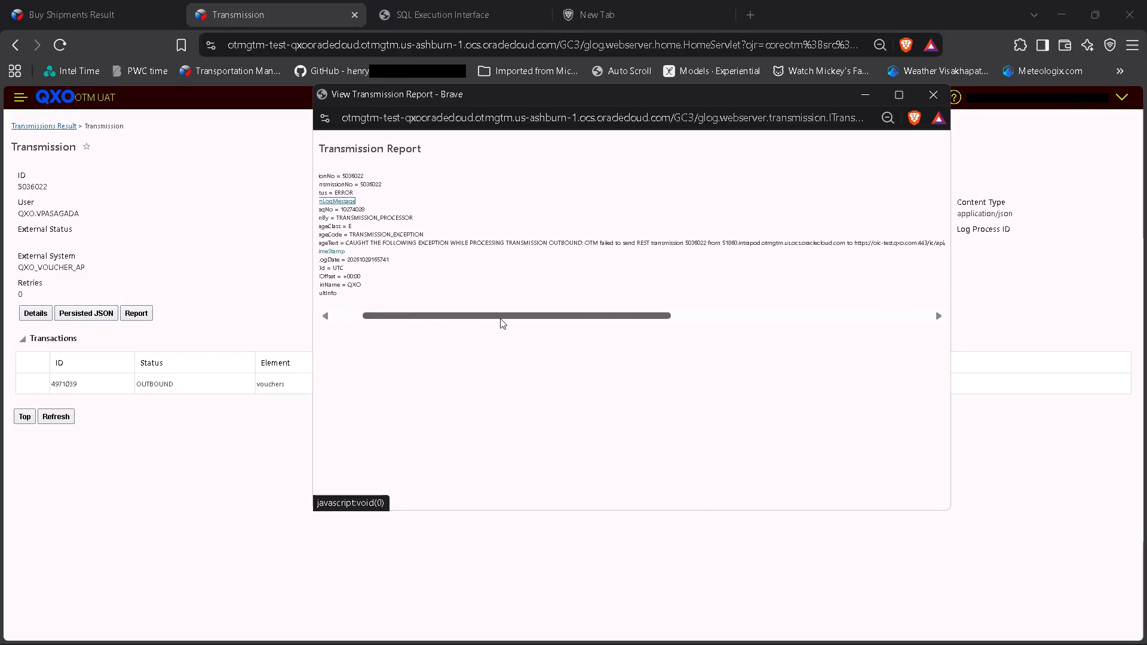
pyautogui.moveTo(500, 318); pyautogui.dragTo(775, 316)
pyautogui.moveTo(671, 242); pyautogui.dragTo(733, 240)
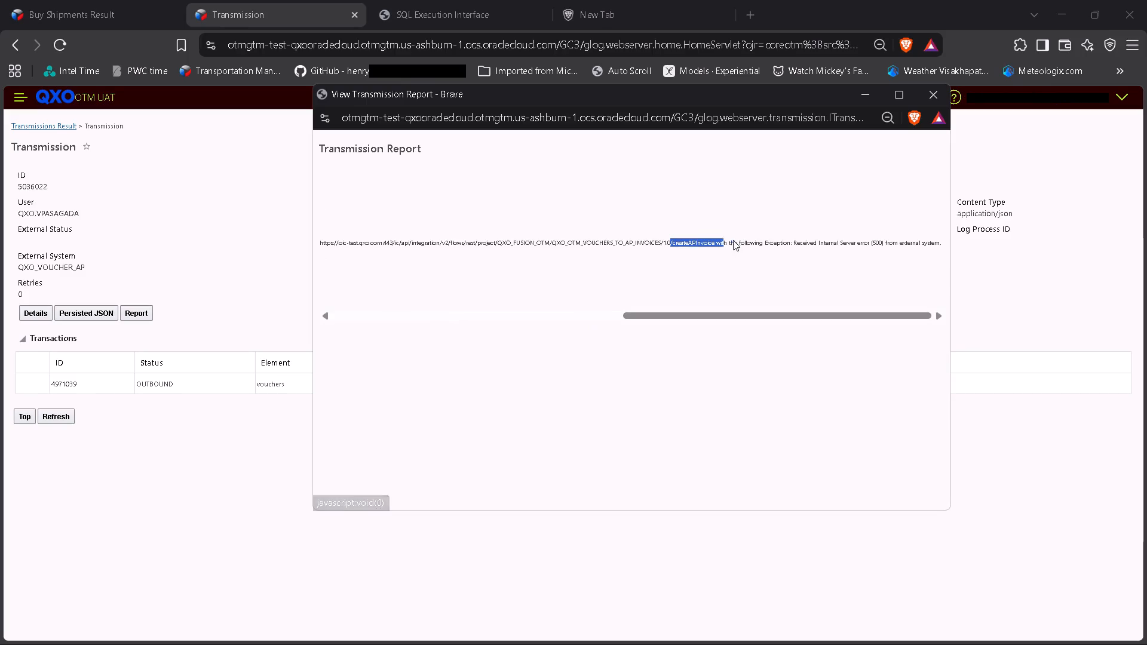
pyautogui.moveTo(733, 240); pyautogui.dragTo(904, 242)
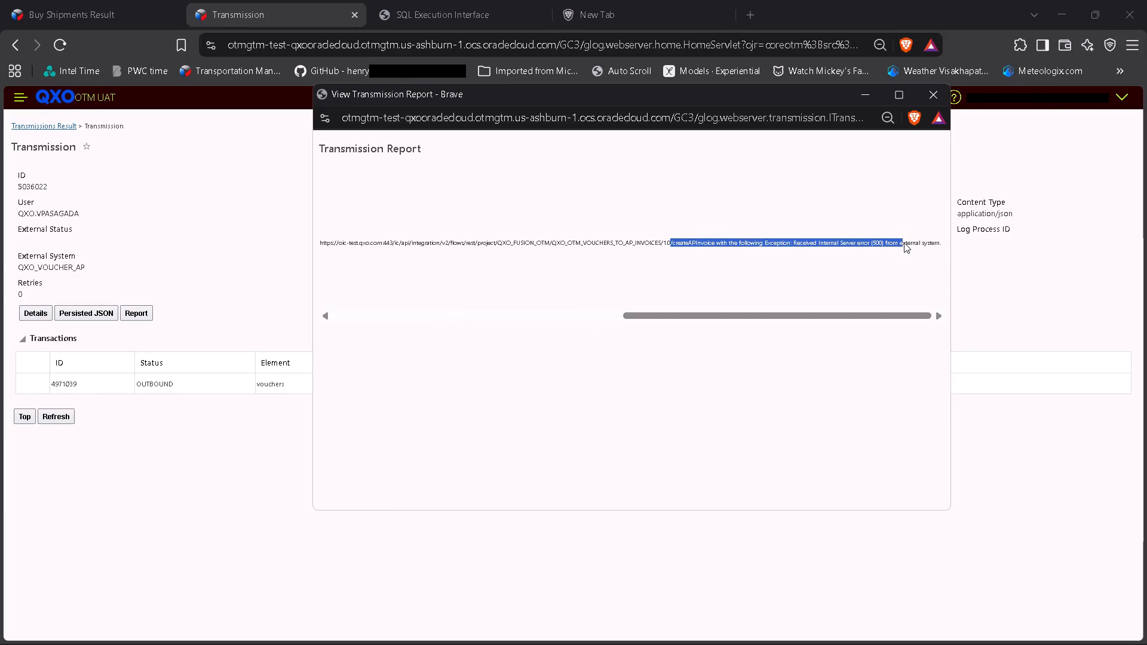
pyautogui.moveTo(904, 242); pyautogui.dragTo(935, 248)
pyautogui.click(931, 92)
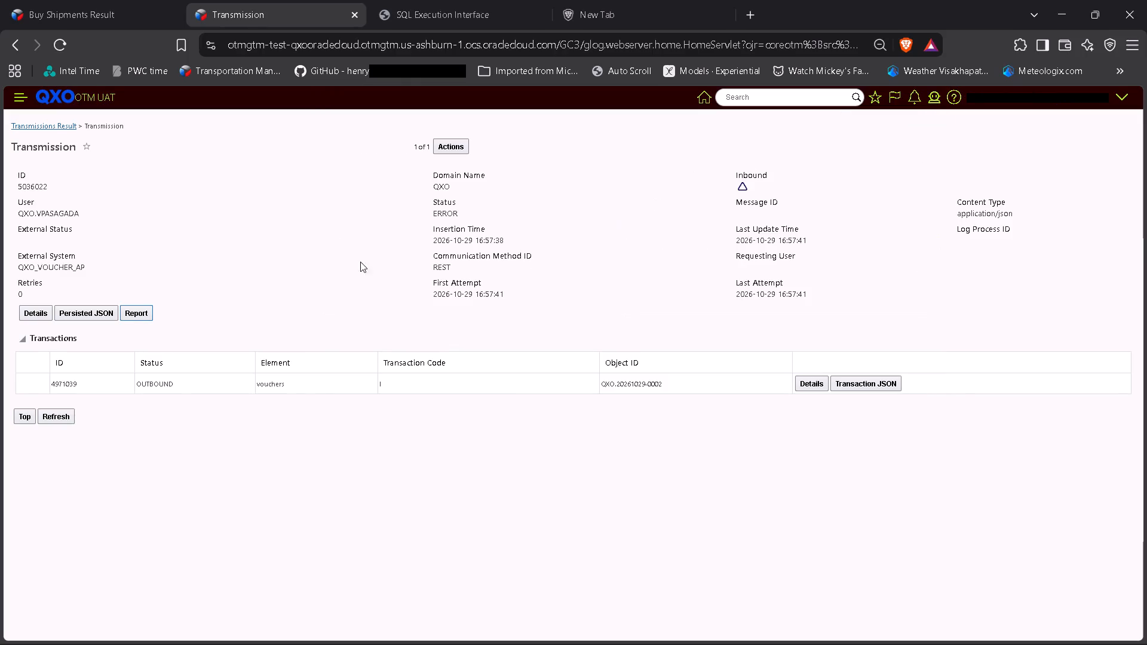
# Reopen the persisted JSON of transmission 5036022 with pretty-print formatting to review the voucher attributes.
pyautogui.click(92, 331)
pyautogui.click(87, 321)
pyautogui.click(83, 315)
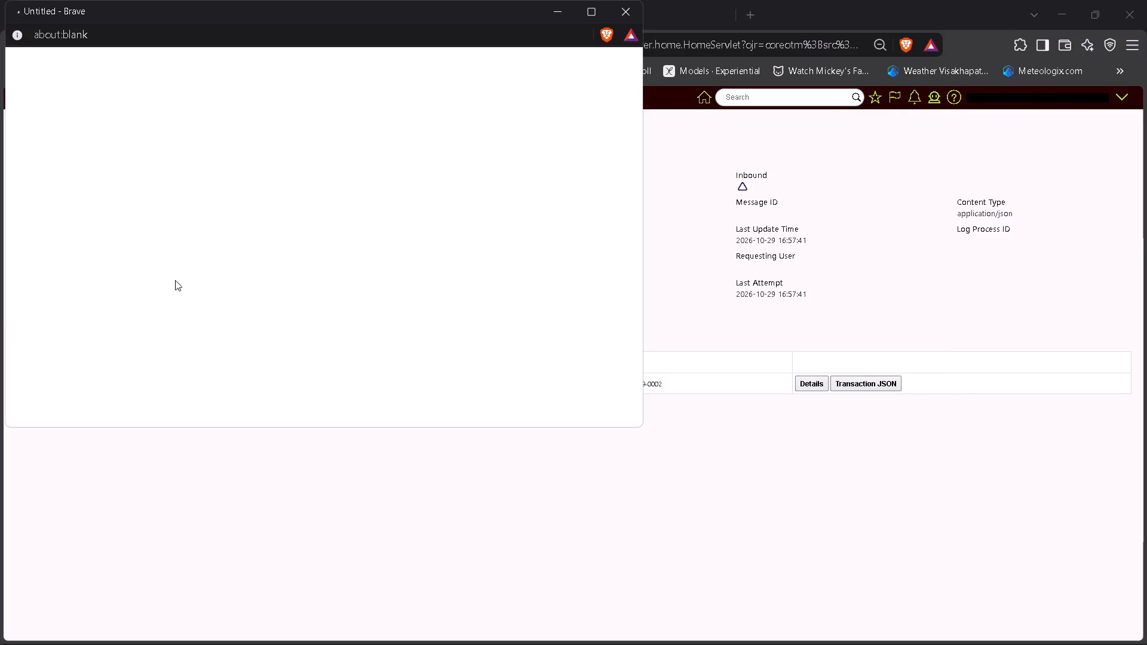
pyautogui.click(57, 53)
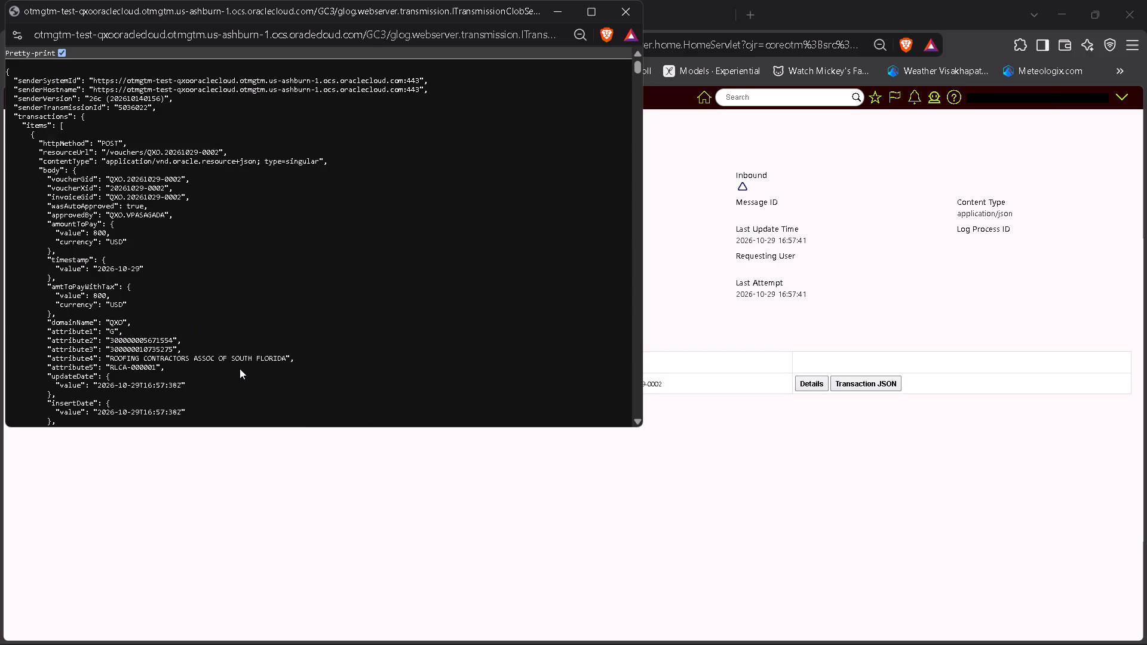
pyautogui.click(679, 168)
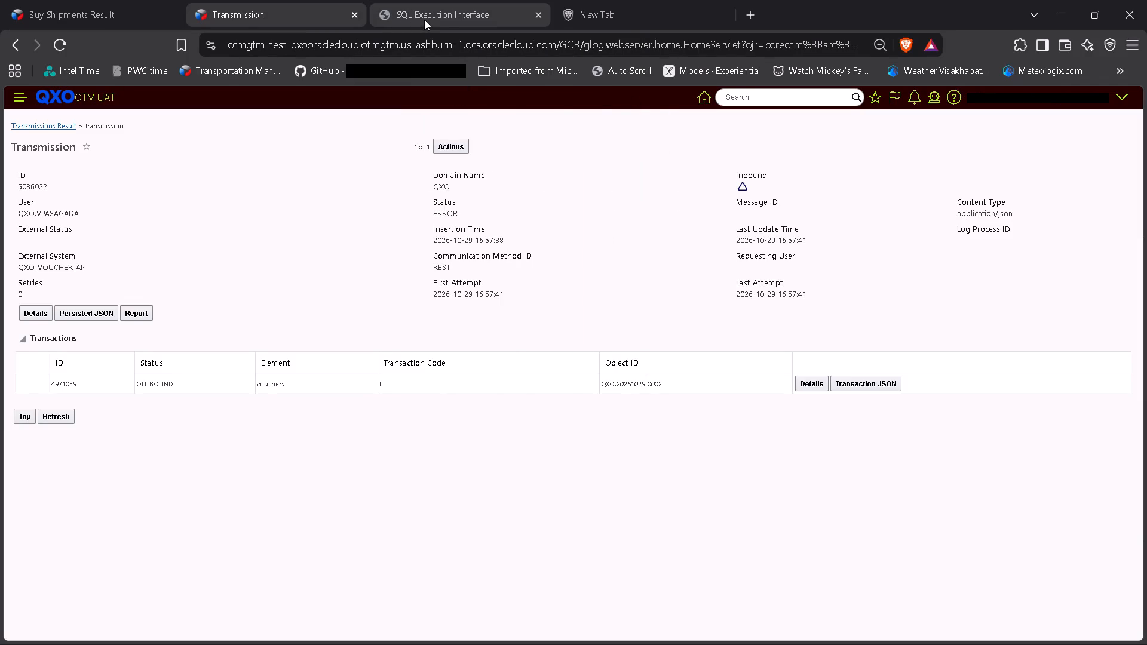
# From the Buy Shipments tab, search Service Provider Manager for provider ID rlca and open the QXO.RLCA record.
pyautogui.click(68, 8)
pyautogui.click(743, 96)
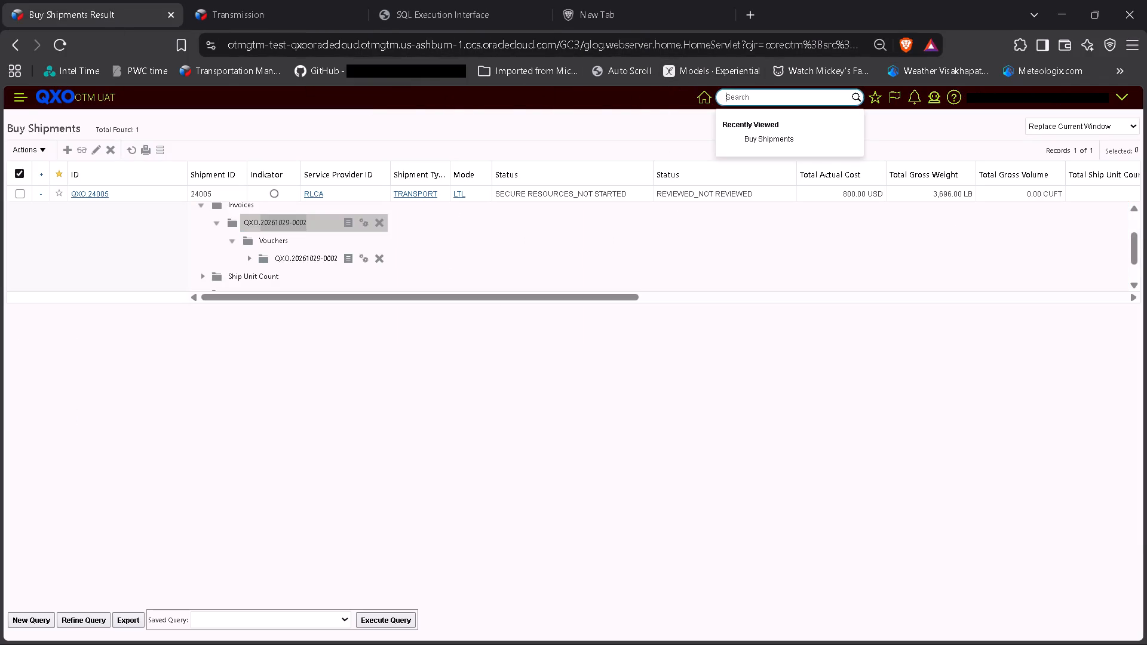
pyautogui.write('servic')
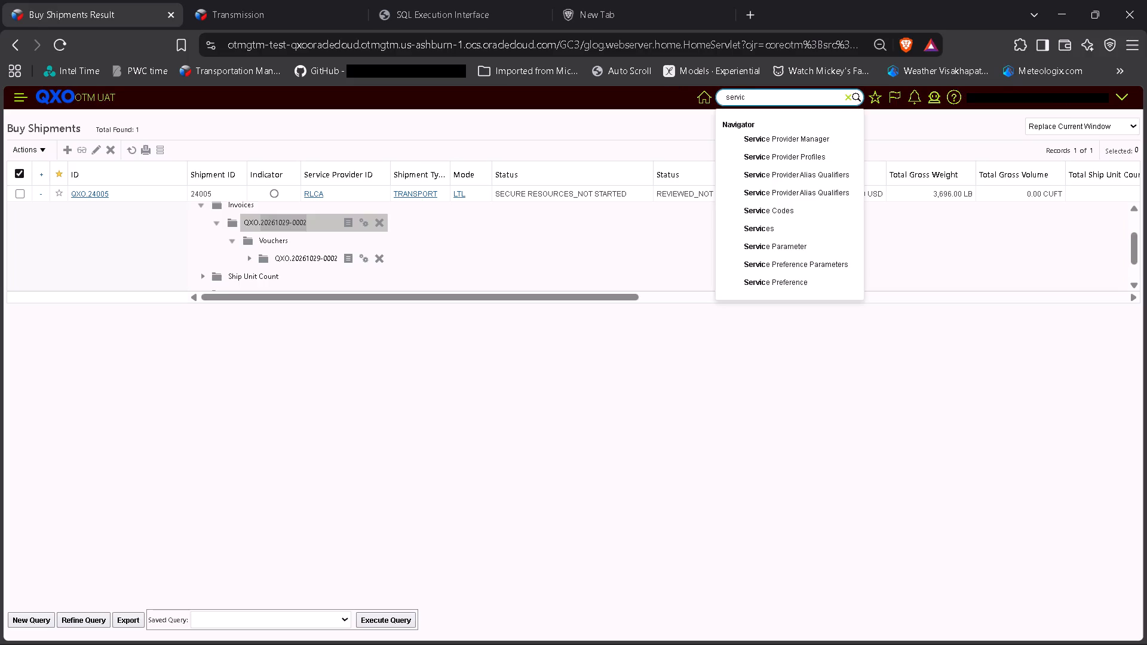
pyautogui.click(781, 137)
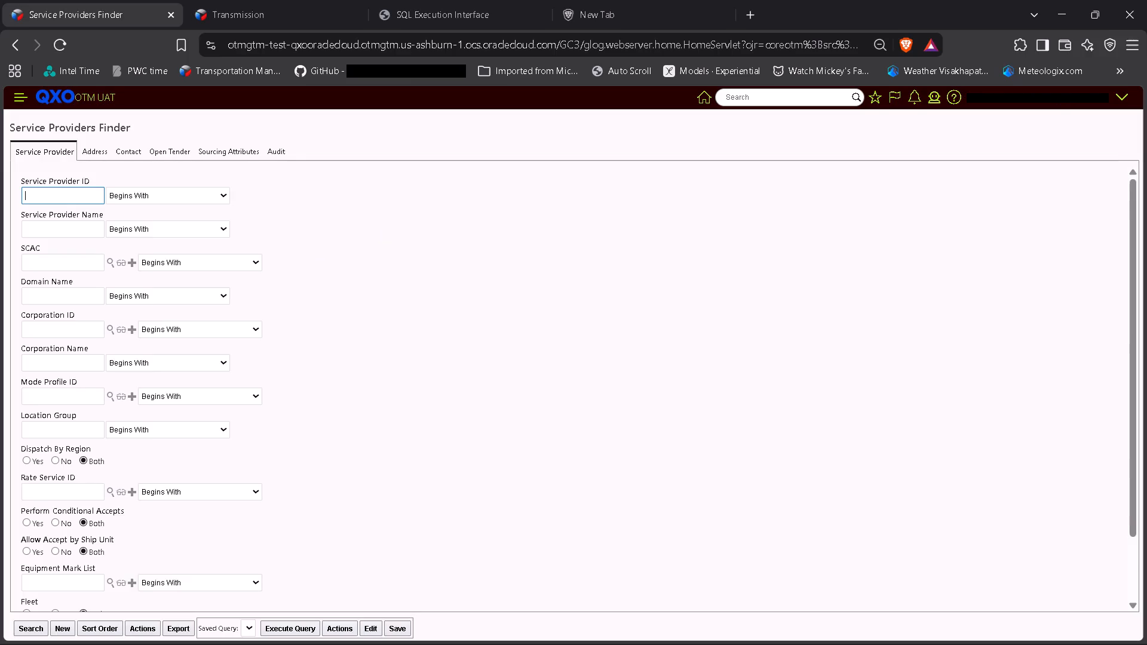
pyautogui.write('rlca')
pyautogui.press('Return')
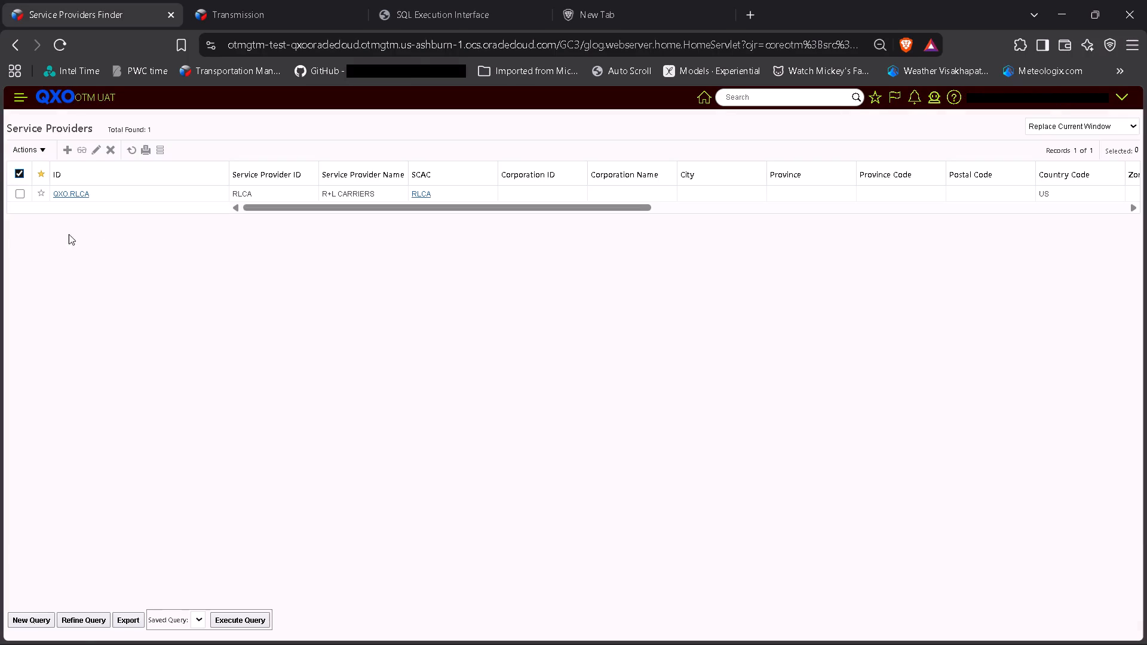
pyautogui.click(64, 195)
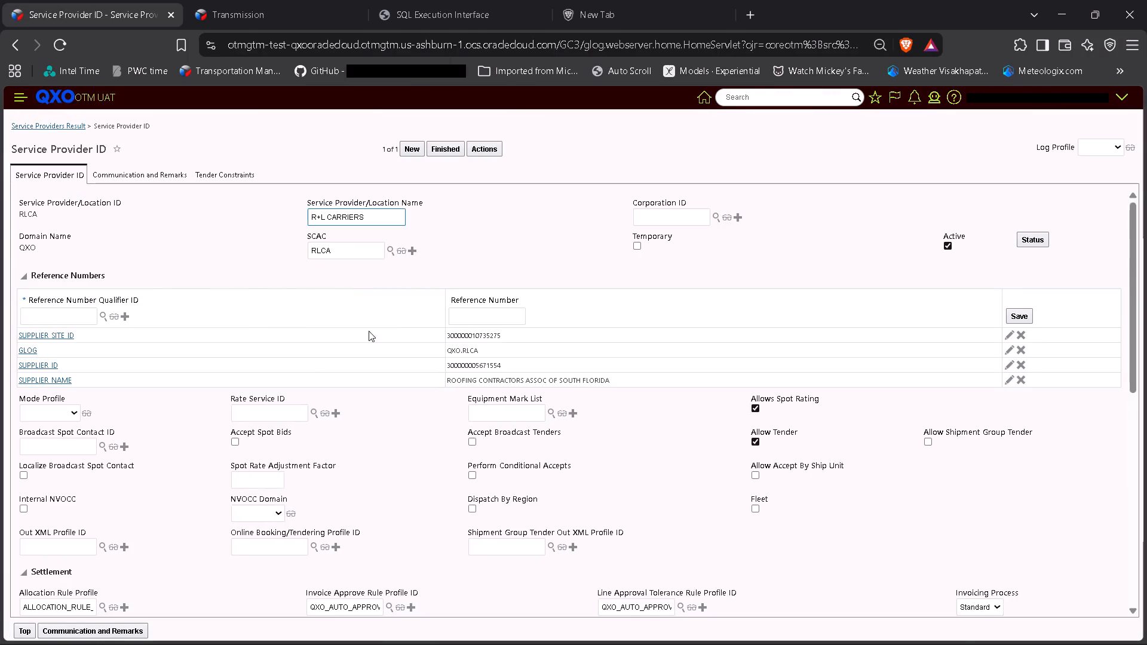
# Bring the transmission JSON alongside the RLCA service provider record to compare its voucher attributes with the reference numbers.
pyautogui.click(368, 331)
pyautogui.hotkey('alt', 'Tab')
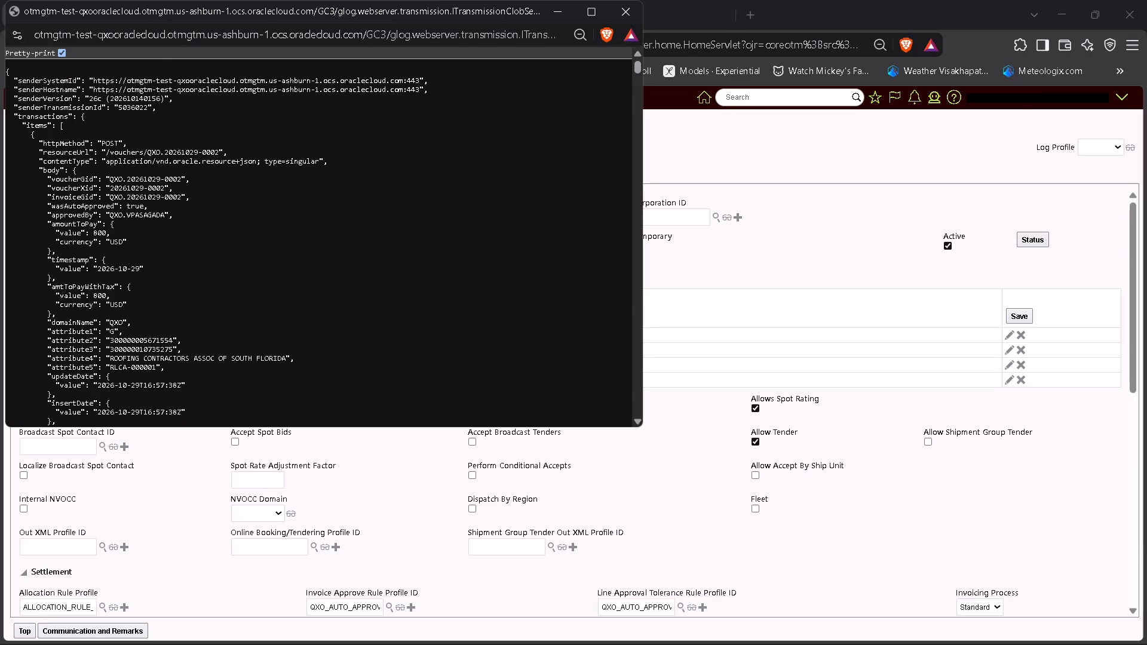
pyautogui.moveTo(259, 19); pyautogui.dragTo(772, 84)
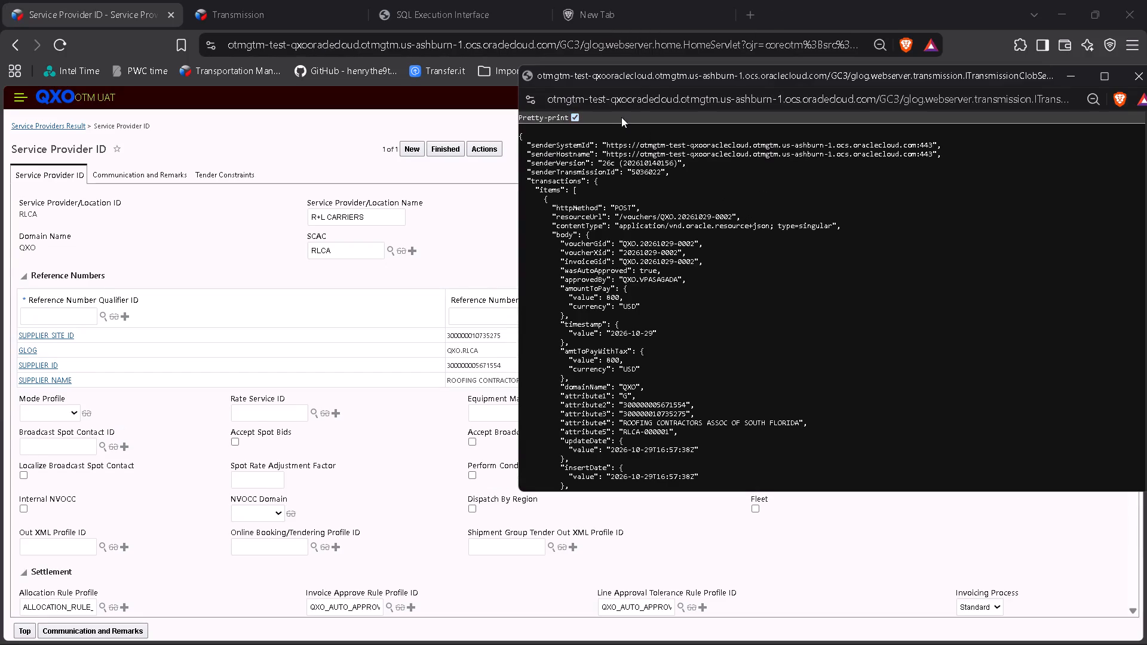
pyautogui.moveTo(648, 79); pyautogui.dragTo(698, 76)
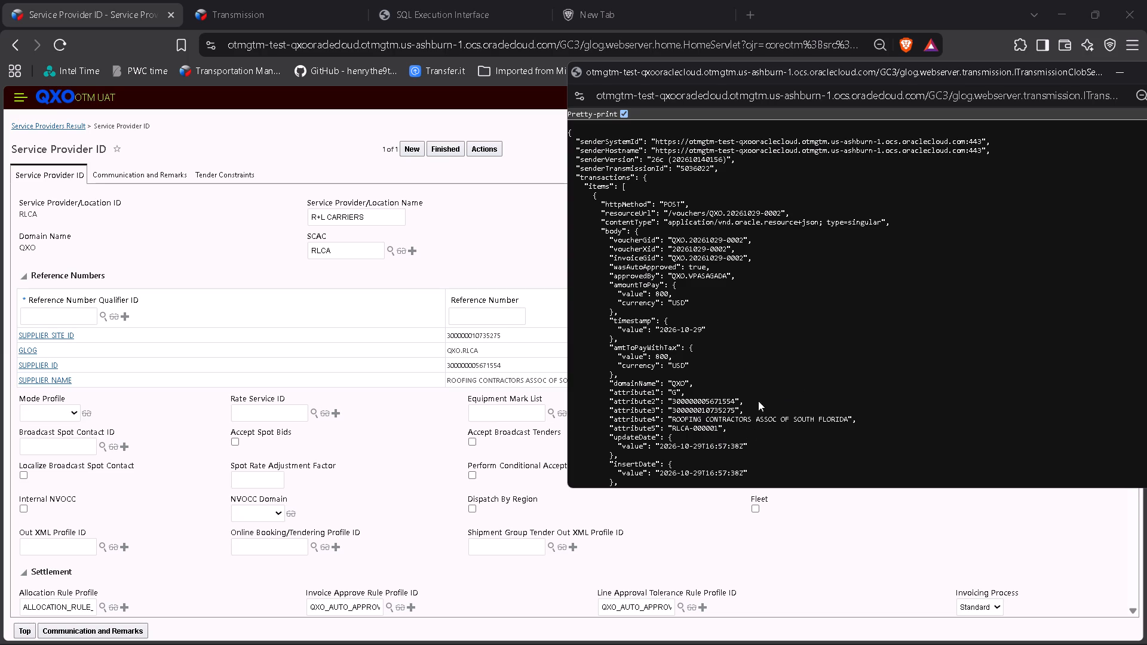
pyautogui.moveTo(789, 73); pyautogui.dragTo(886, 80)
pyautogui.moveTo(875, 83); pyautogui.dragTo(746, 97)
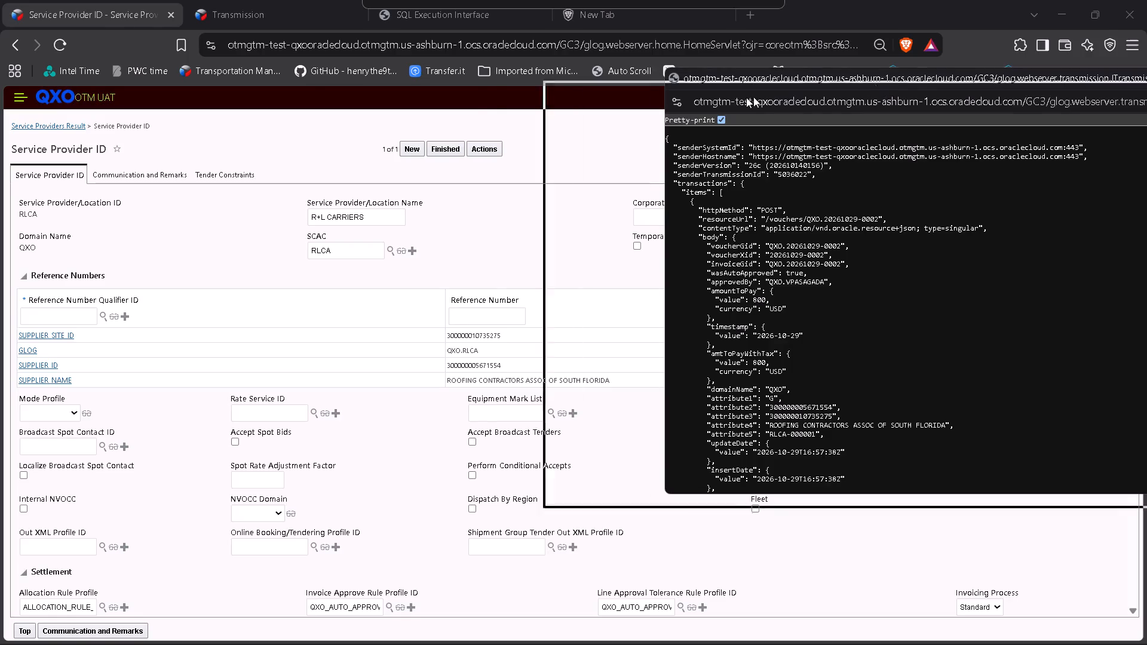
pyautogui.moveTo(746, 97); pyautogui.dragTo(498, 88)
pyautogui.click(547, 318)
# Search the transmission JSON for "attribute11", and broaden the search to "attribute".
pyautogui.hotkey('ctrl', 'f')
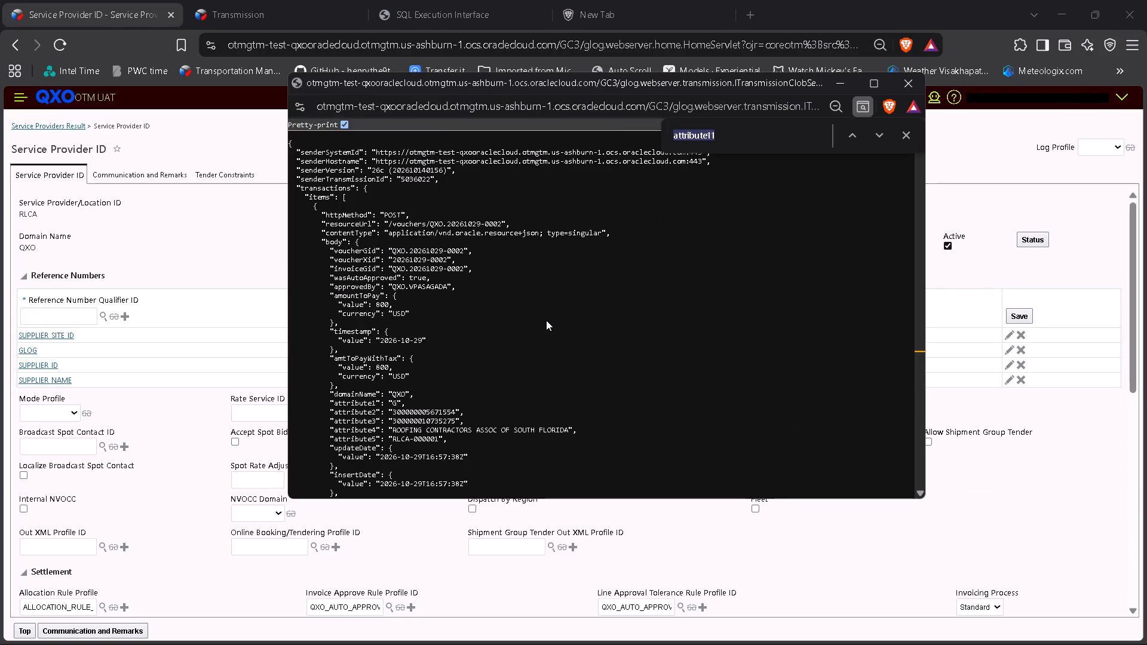
pyautogui.press('Return')
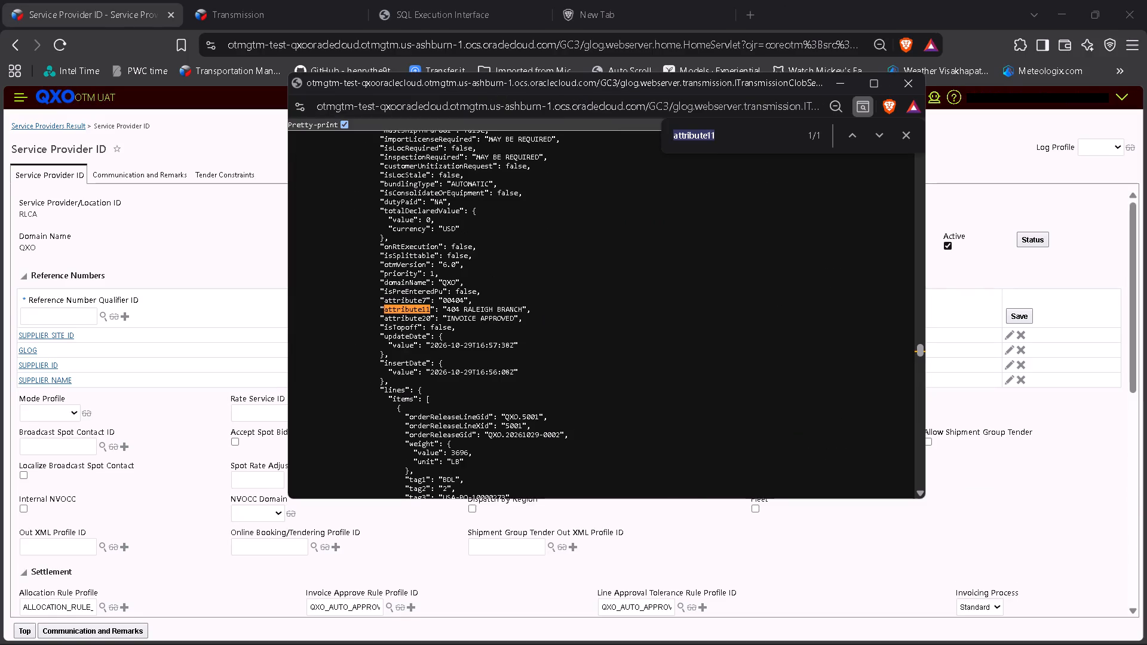
pyautogui.press('Right')
pyautogui.press('BackSpace')
pyautogui.press('BackSpace')
pyautogui.press('Return')
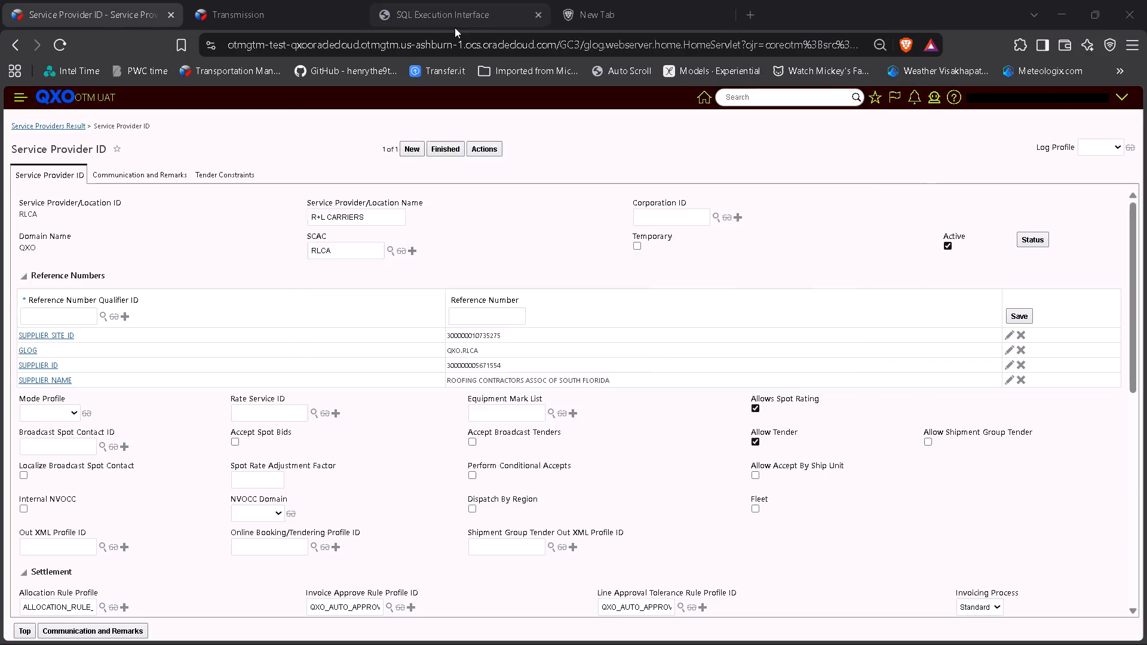
# Begin a query in the SQL Execution Interface with "select * from".
pyautogui.click(455, 27)
pyautogui.click(130, 173)
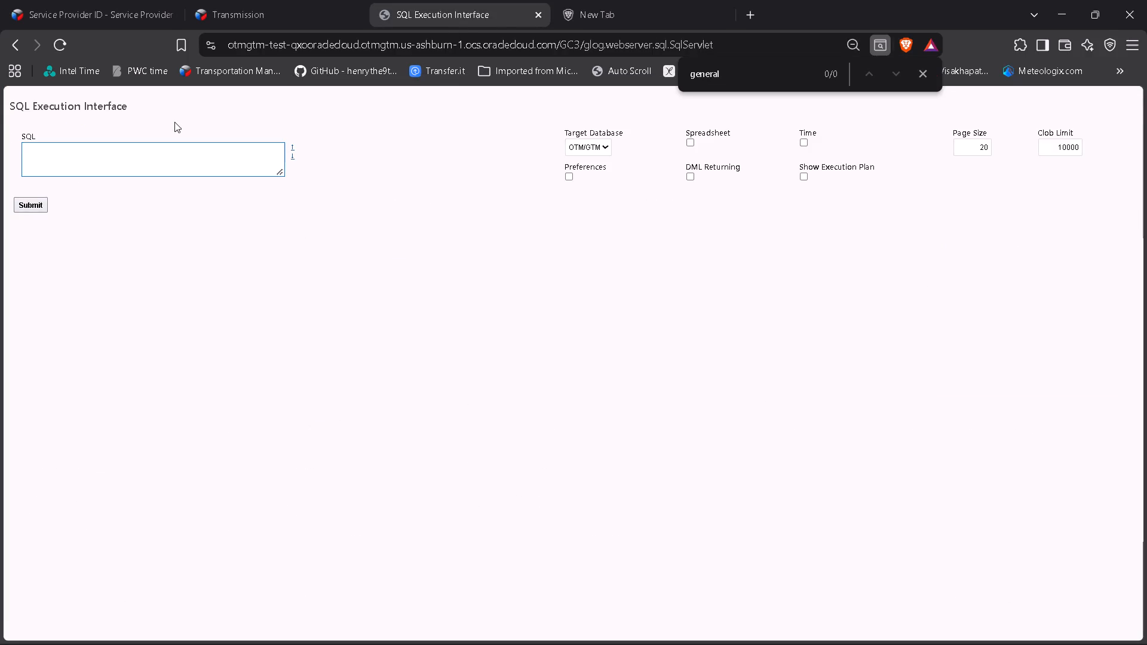
pyautogui.write('sele')
pyautogui.write('ct * from')
pyautogui.press('space')
pyautogui.hotkey('alt', 'Tab')
pyautogui.hotkey('alt', 'Tab')
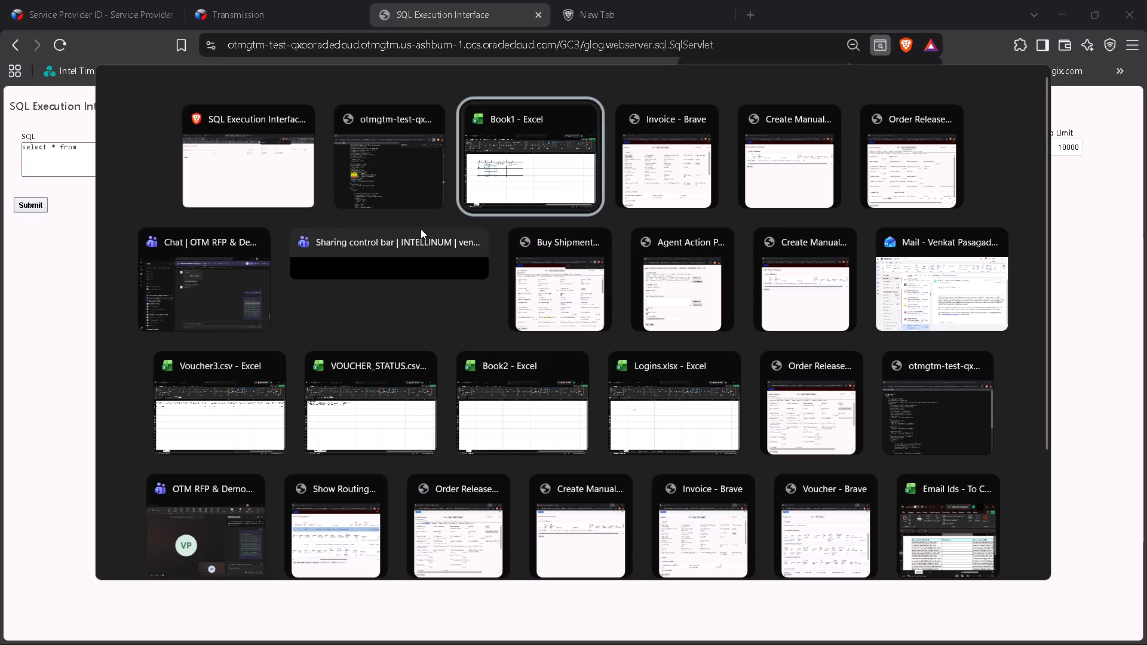
pyautogui.hotkey('alt', 'Tab')
pyautogui.hotkey('alt', 'Tab')
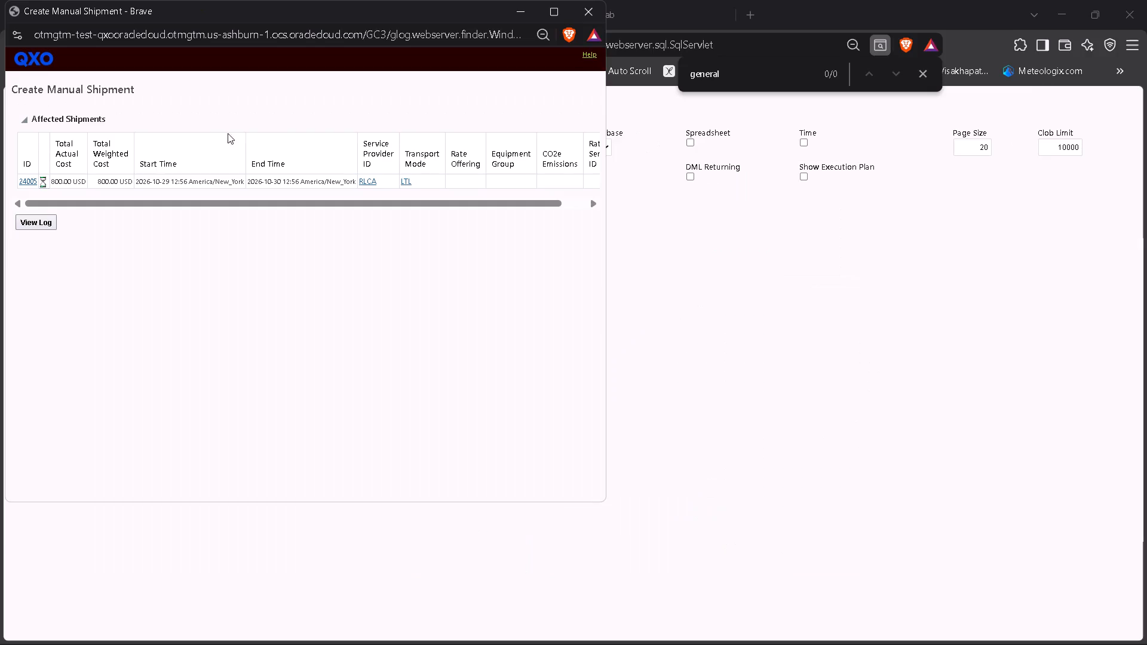
pyautogui.click(660, 198)
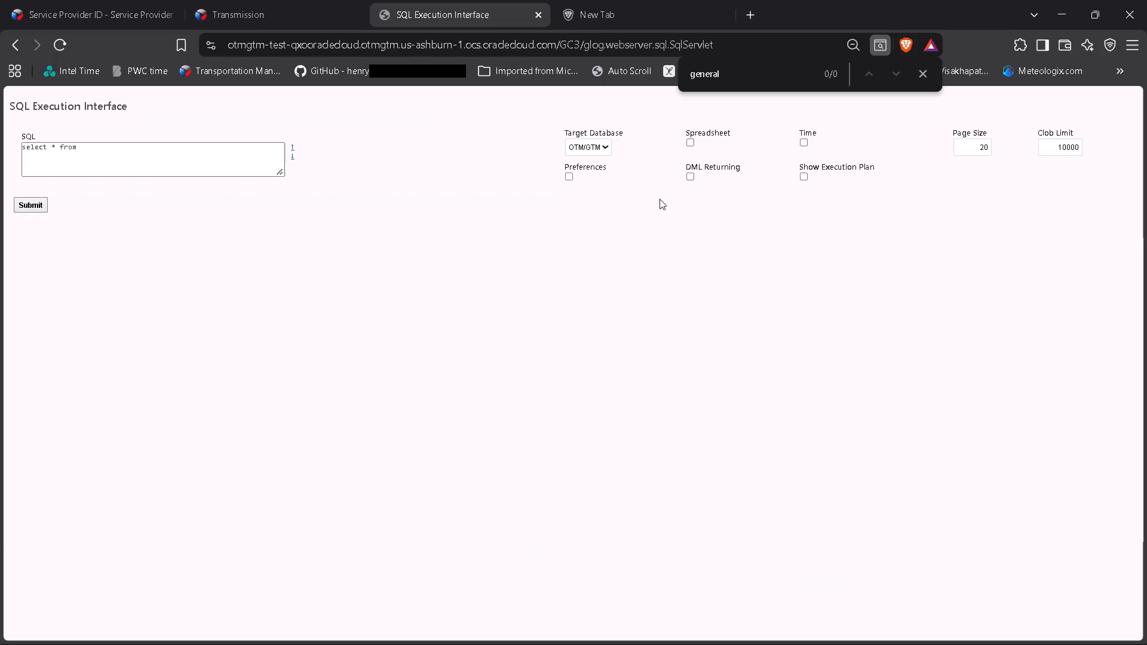
pyautogui.click(114, 152)
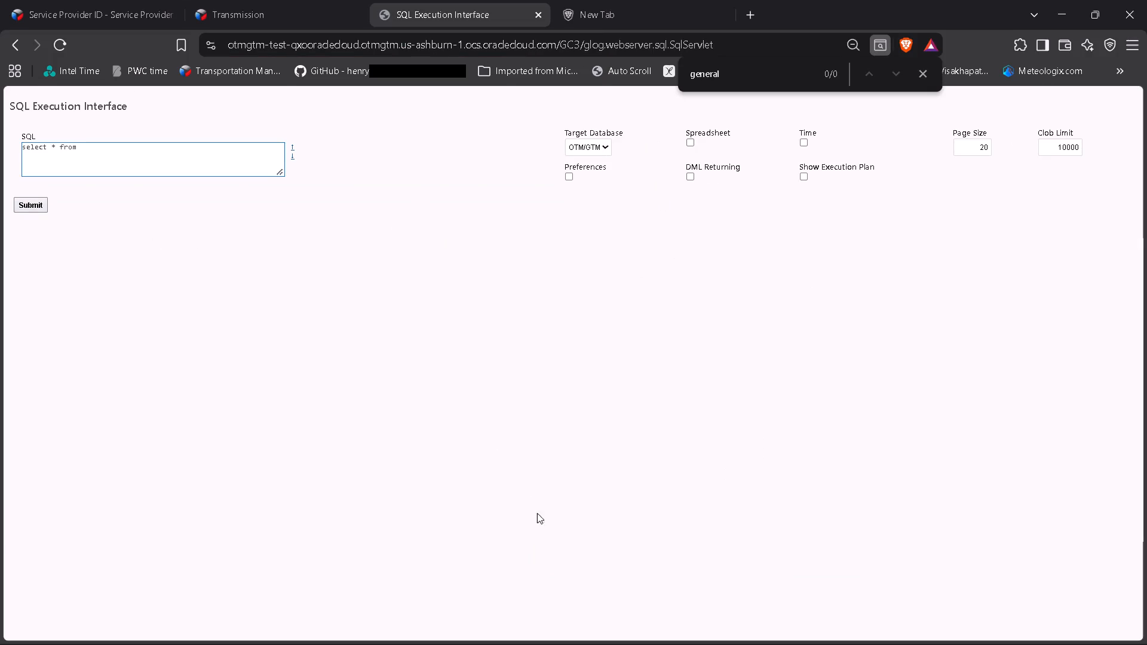
pyautogui.click(780, 618)
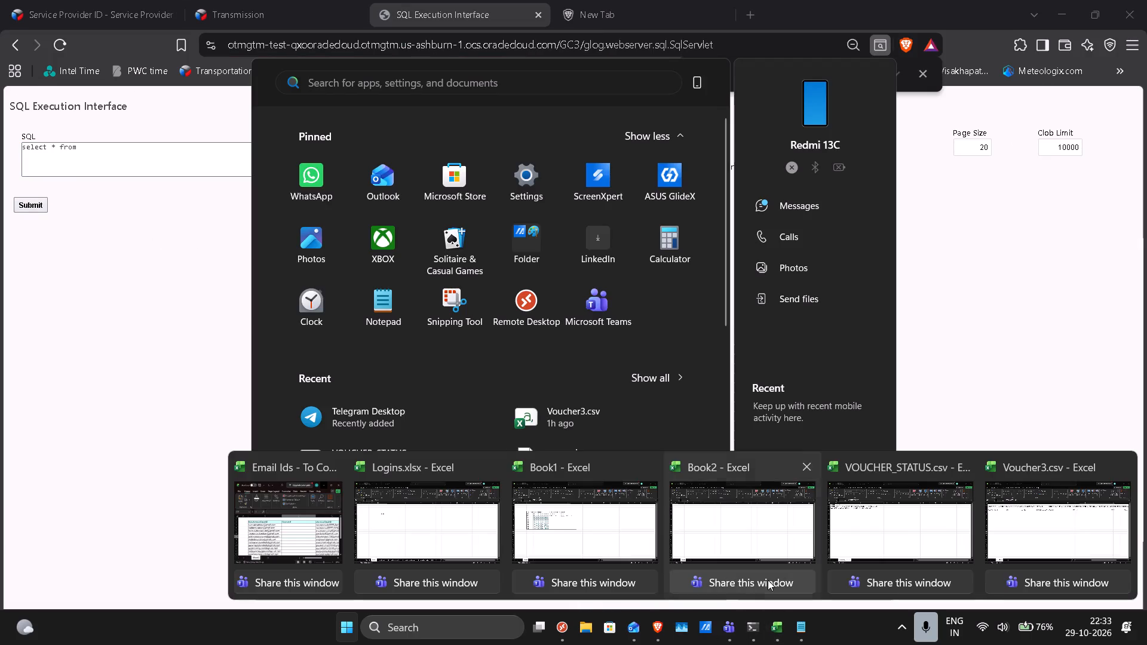
pyautogui.click(556, 517)
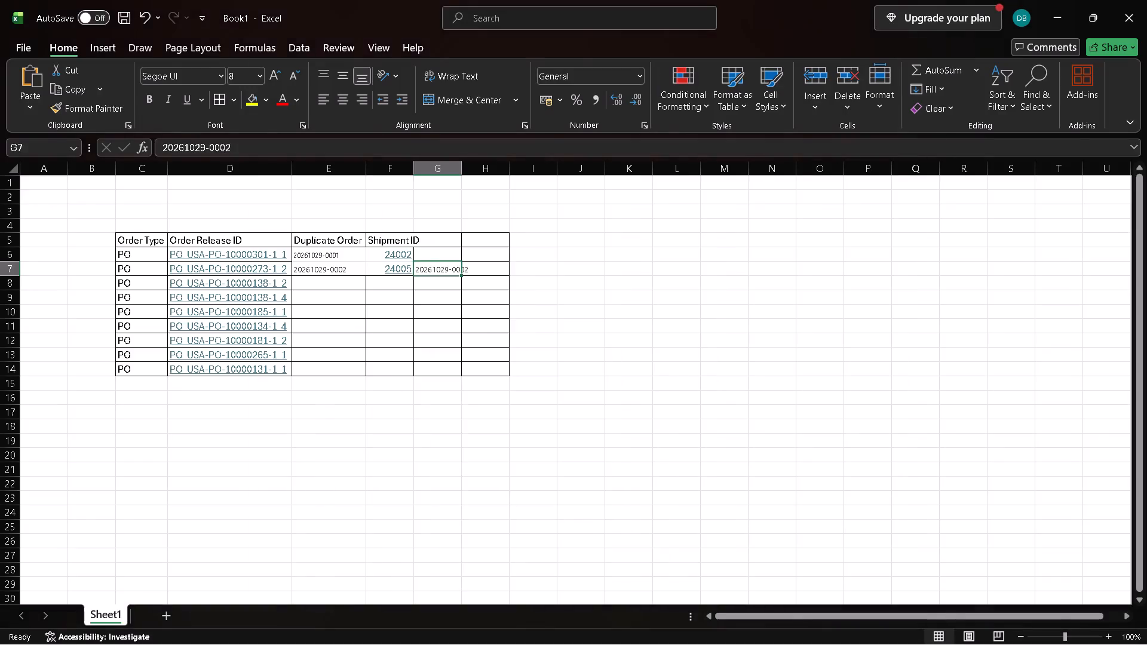
pyautogui.click(334, 279)
pyautogui.click(330, 272)
pyautogui.hotkey('ctrl', 'c')
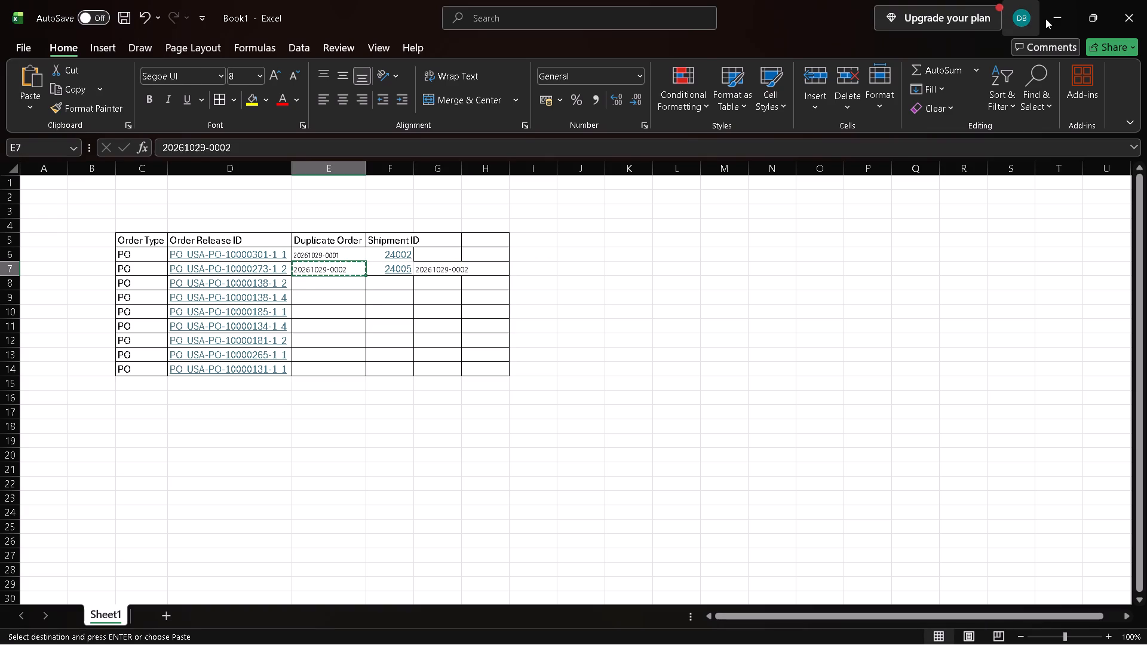
pyautogui.click(1045, 17)
# Complete and run the query on order_release where order_release_gid = 'QXO.20261029-0002'.
pyautogui.click(167, 167)
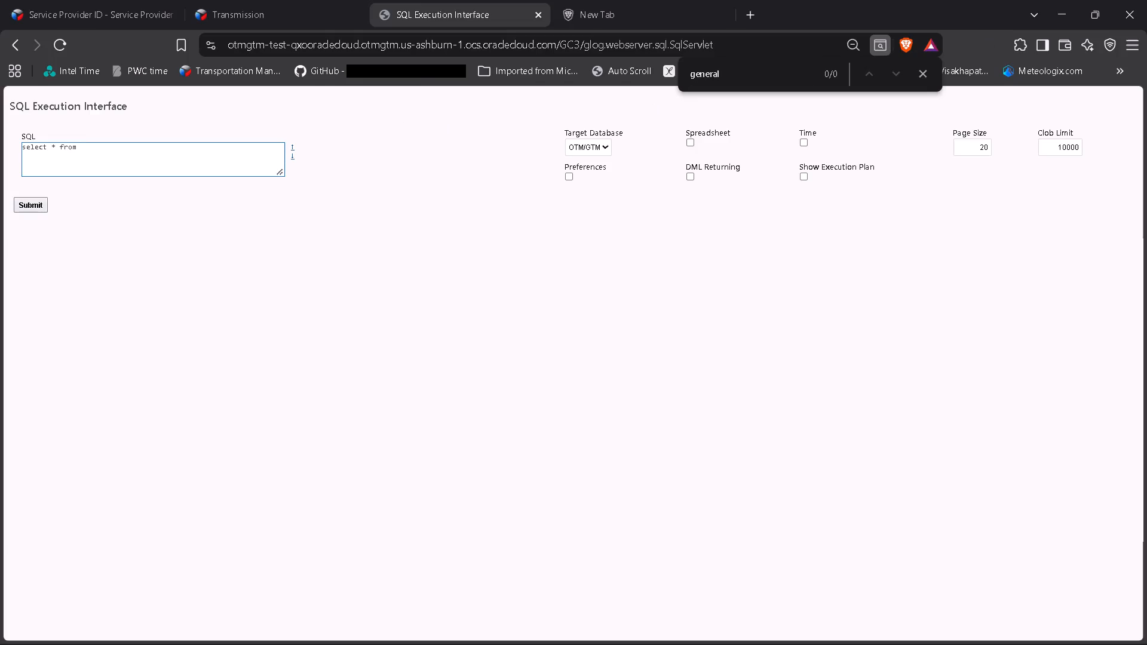
pyautogui.write('prder')
pyautogui.press('space')
pyautogui.press('BackSpace')
pyautogui.hotkey('ctrl', 'BackSpace')
pyautogui.write("order_release where order_release_gid = ''")
pyautogui.press('Left')
pyautogui.write('QXO.')
pyautogui.hotkey('ctrl', 'v')
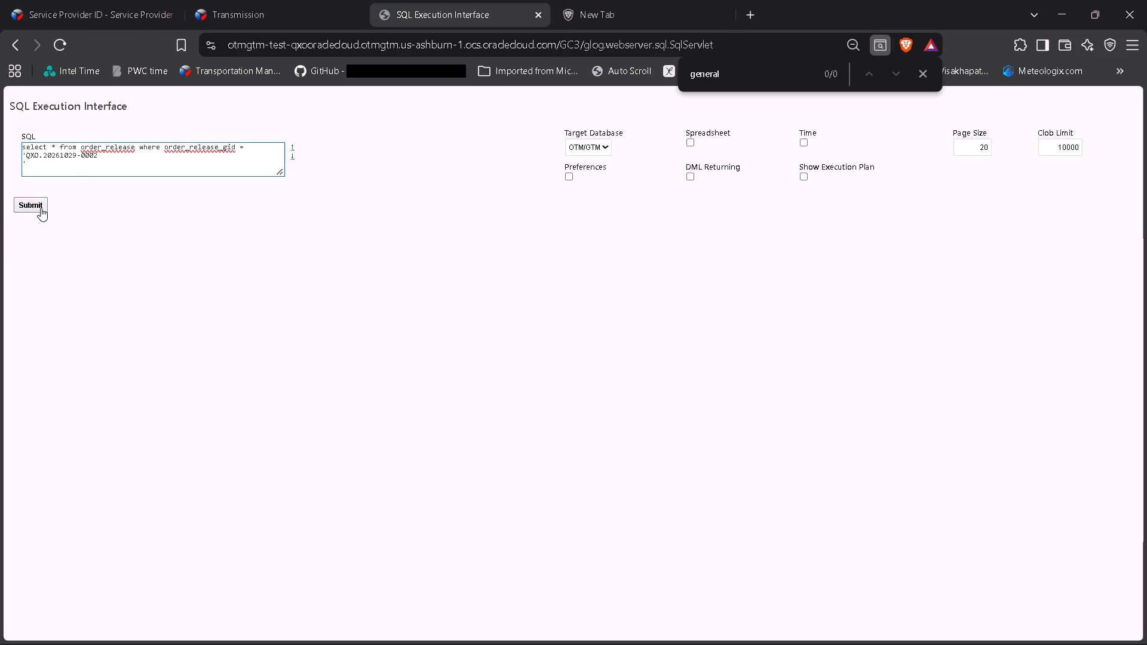
pyautogui.press('BackSpace')
pyautogui.click(23, 205)
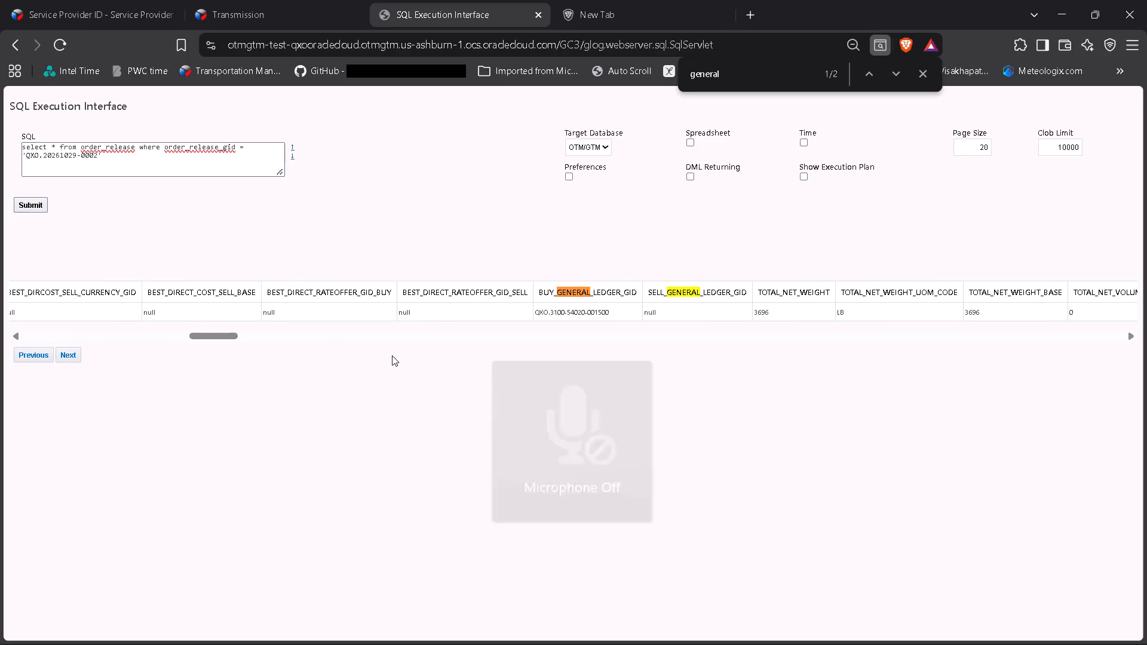
# Search the order release query results for the attribute7 column.
pyautogui.hotkey('ctrl', 'f')
pyautogui.write('attribute')
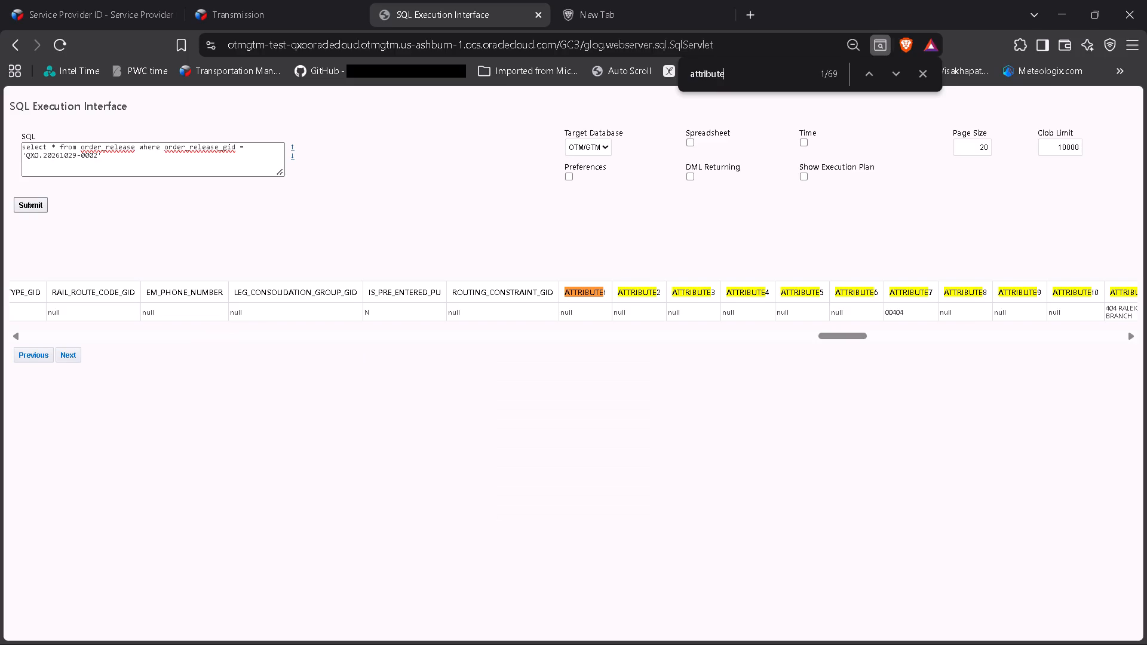
pyautogui.press('7')
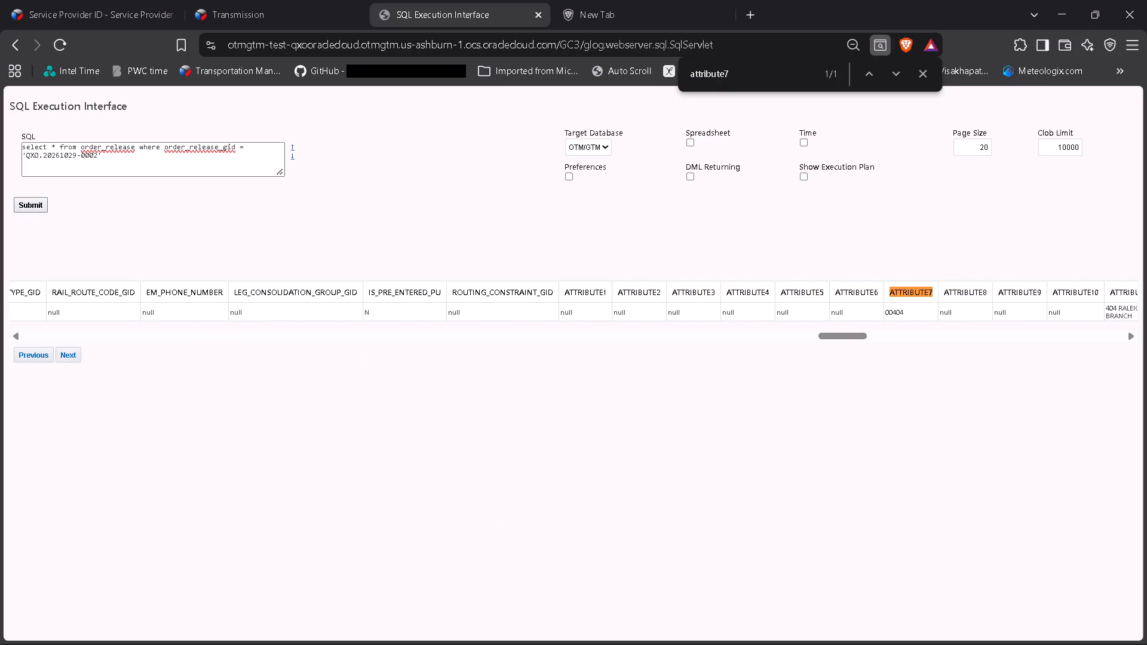
pyautogui.press('Return')
# Change the query to select from voucher where voucher_gid = 'QXO.20261029-0002', and run it.
pyautogui.moveTo(134, 147); pyautogui.dragTo(82, 148)
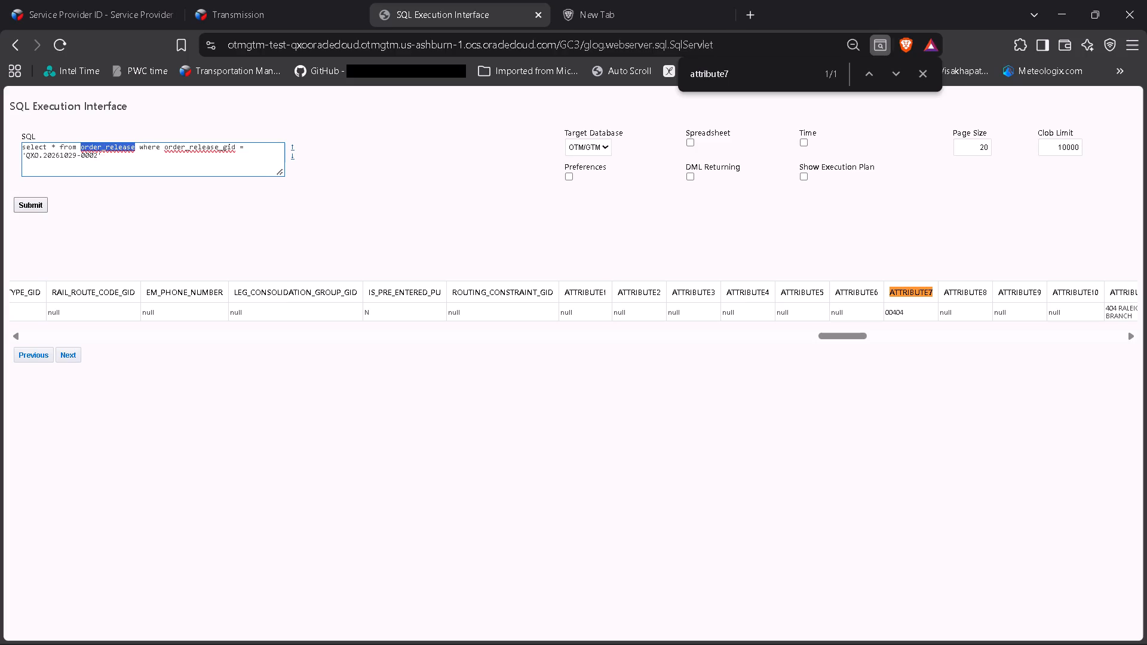
pyautogui.write('voucher')
pyautogui.hotkey('ctrl', '0')
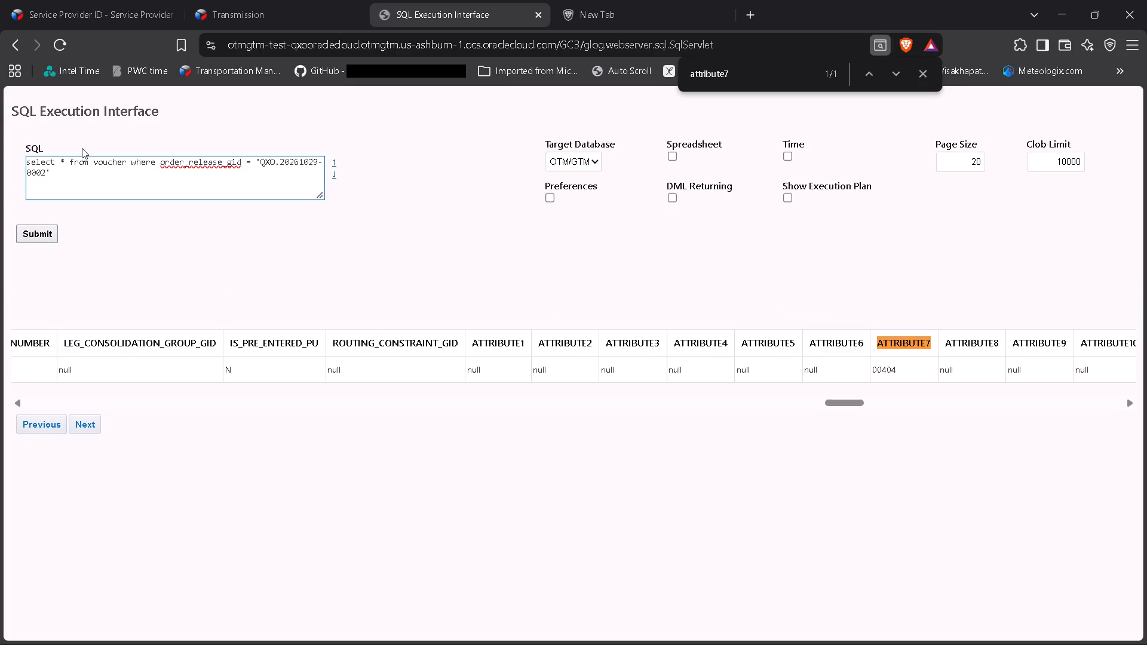
pyautogui.hotkey('ctrl', '-')
pyautogui.hotkey('ctrl', 'Right')
pyautogui.hotkey('ctrl', 'Right')
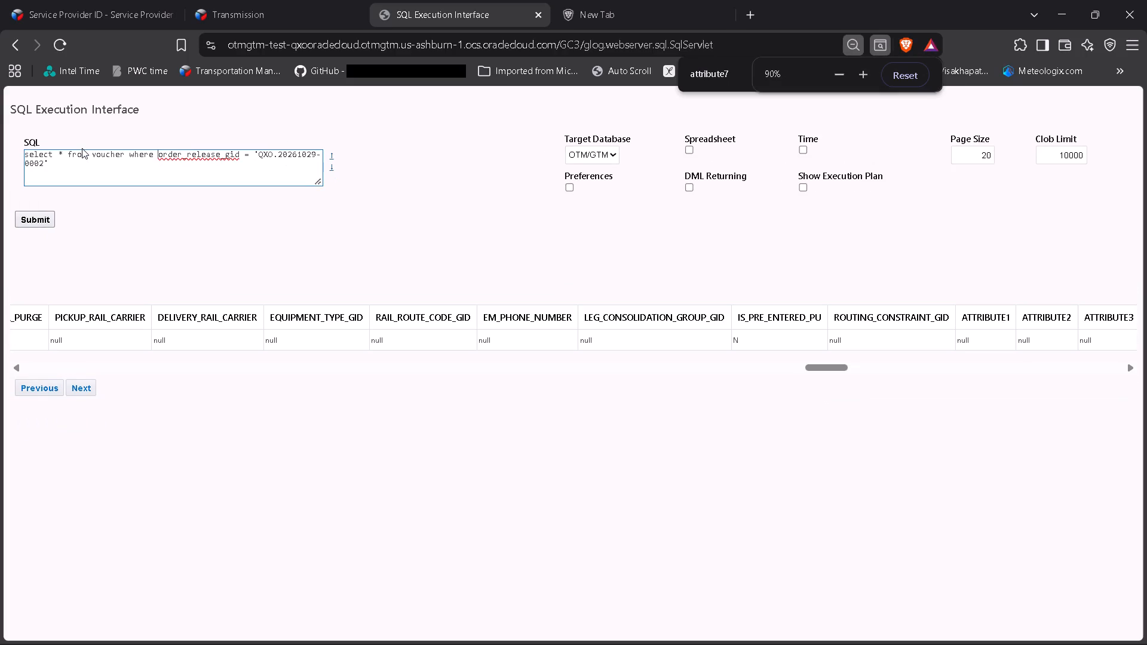
pyautogui.hotkey('ctrl', 'shift', 'Right')
pyautogui.hotkey('ctrl', 'shift', 'Right')
pyautogui.hotkey('ctrl', 'shift', 'Left')
pyautogui.hotkey('shift', 'Left')
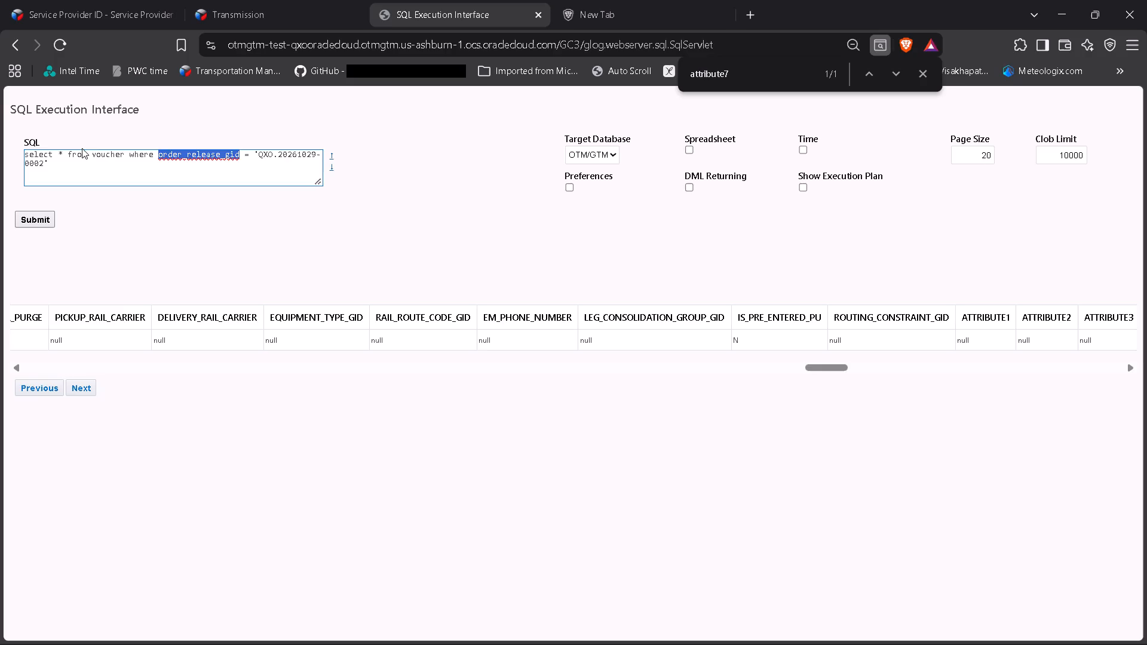
pyautogui.write('voucher')
pyautogui.write('_gid')
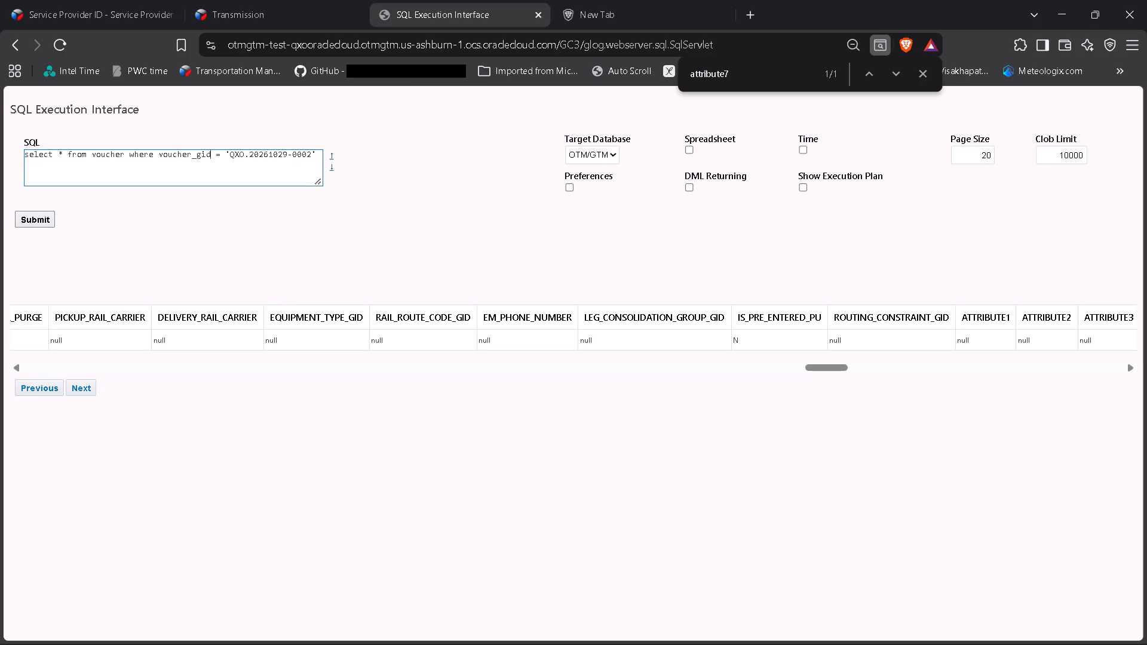
pyautogui.click(50, 211)
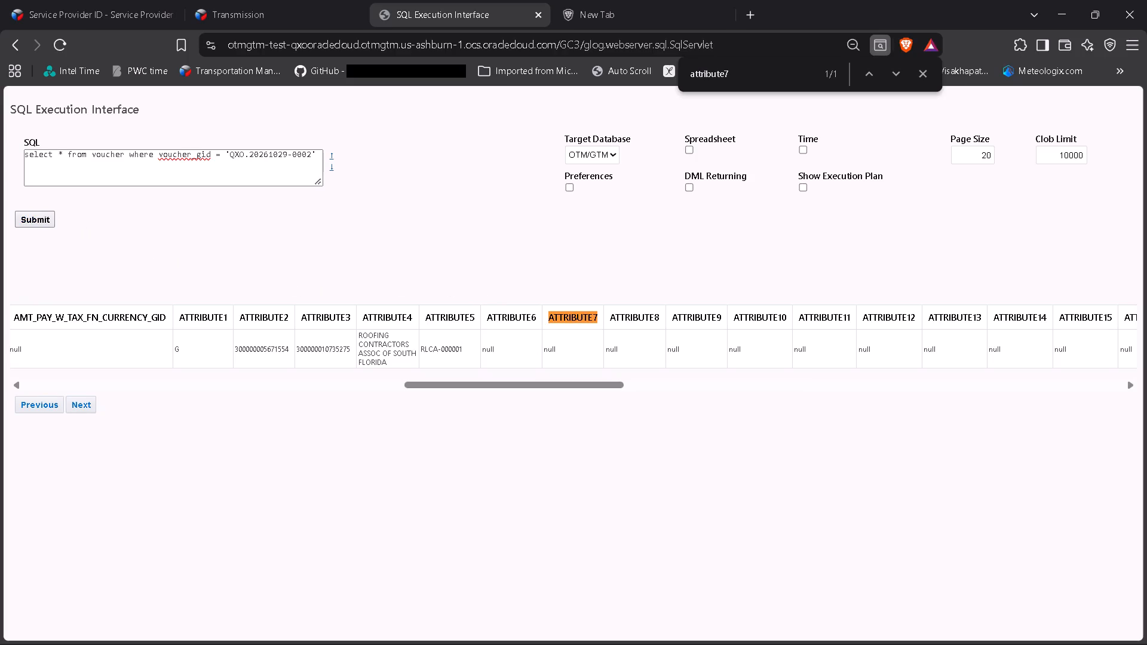
# Examine the voucher result row across its invoice, amount and attribute columns.
pyautogui.moveTo(465, 385); pyautogui.dragTo(111, 362)
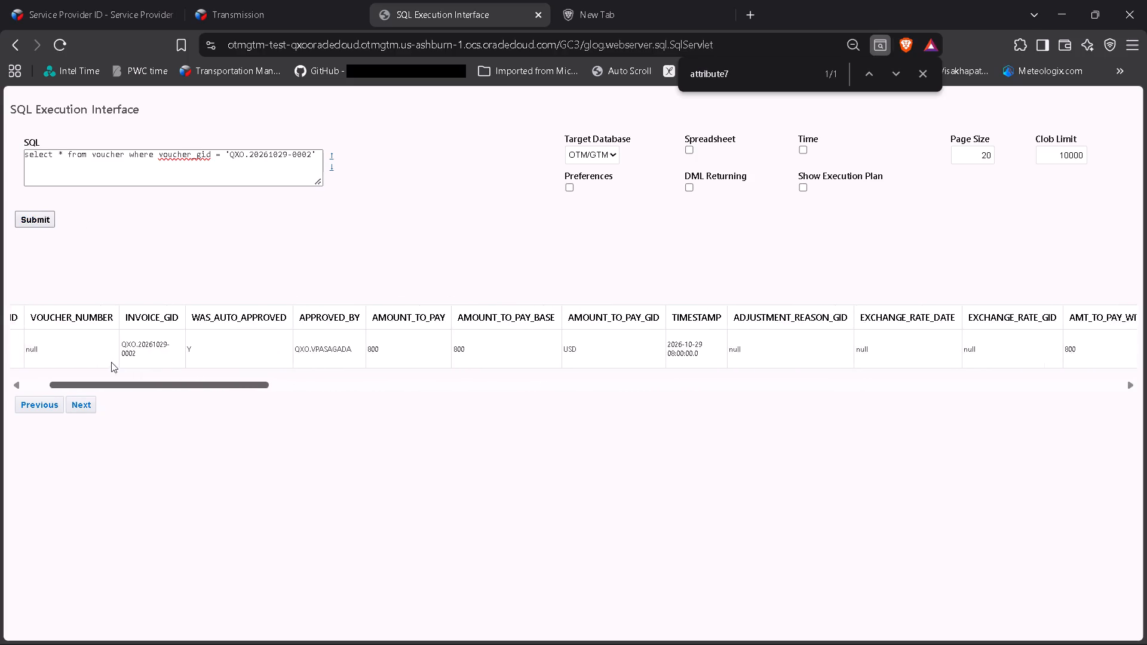
pyautogui.moveTo(111, 362); pyautogui.dragTo(509, 333)
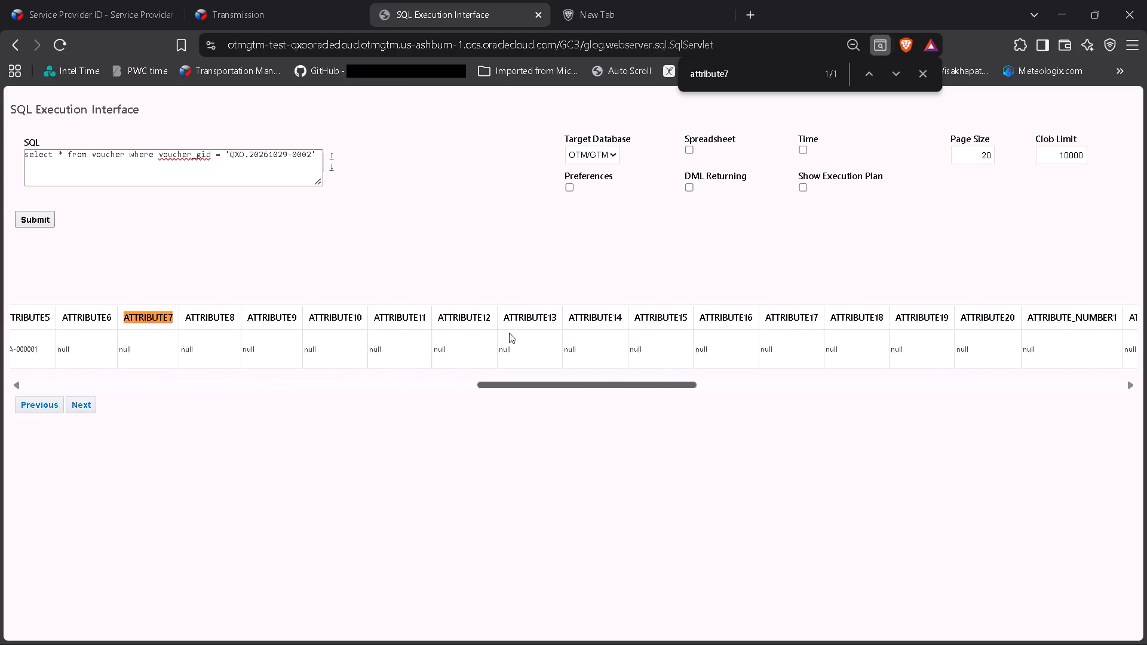
pyautogui.moveTo(509, 333); pyautogui.dragTo(429, 336)
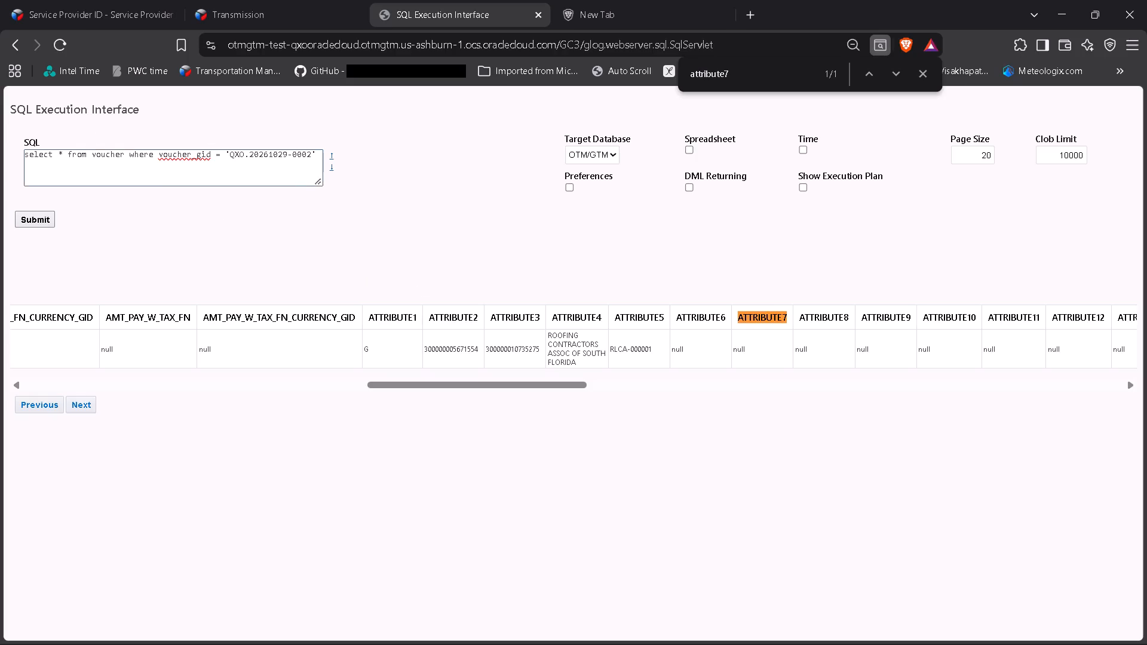
# Change the query to select from order_release where order_release_gid = 'QXO.20261029-0002', and run it.
pyautogui.doubleClick(95, 154)
pyautogui.click(522, 259)
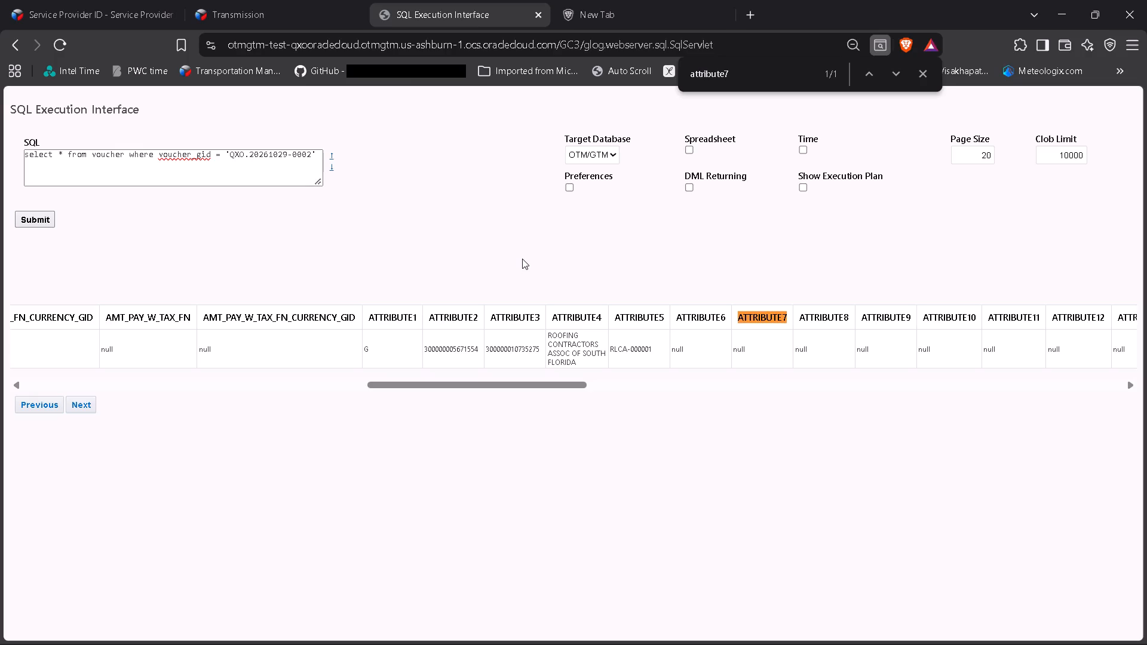
pyautogui.doubleClick(112, 155)
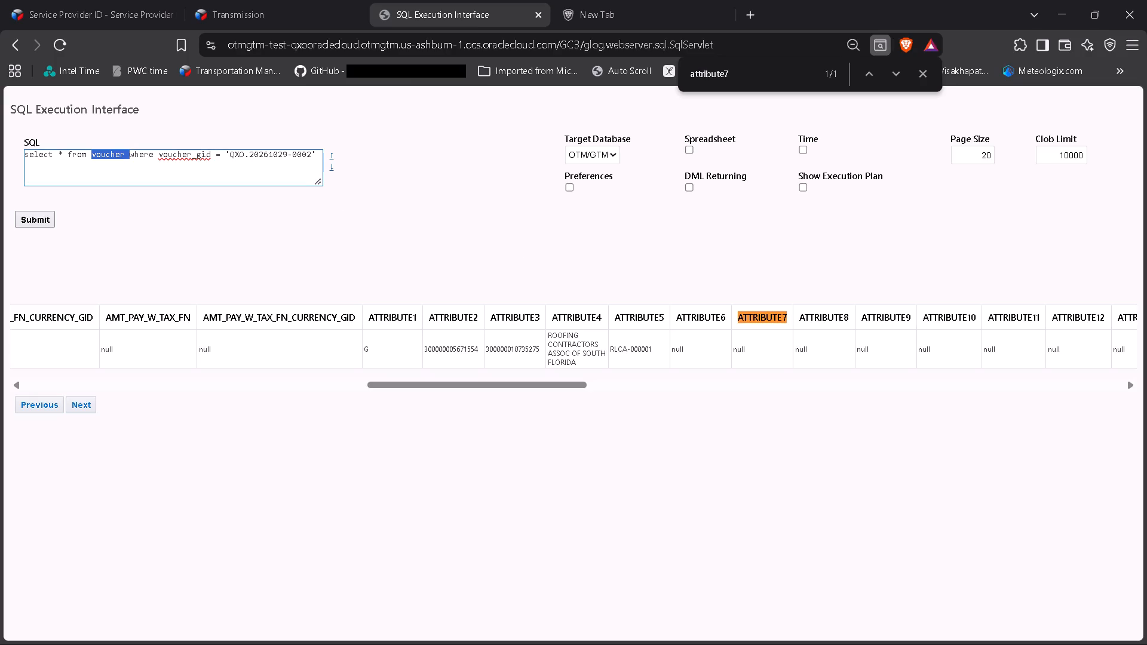
pyautogui.hotkey('shift', 'Left')
pyautogui.write('order_release')
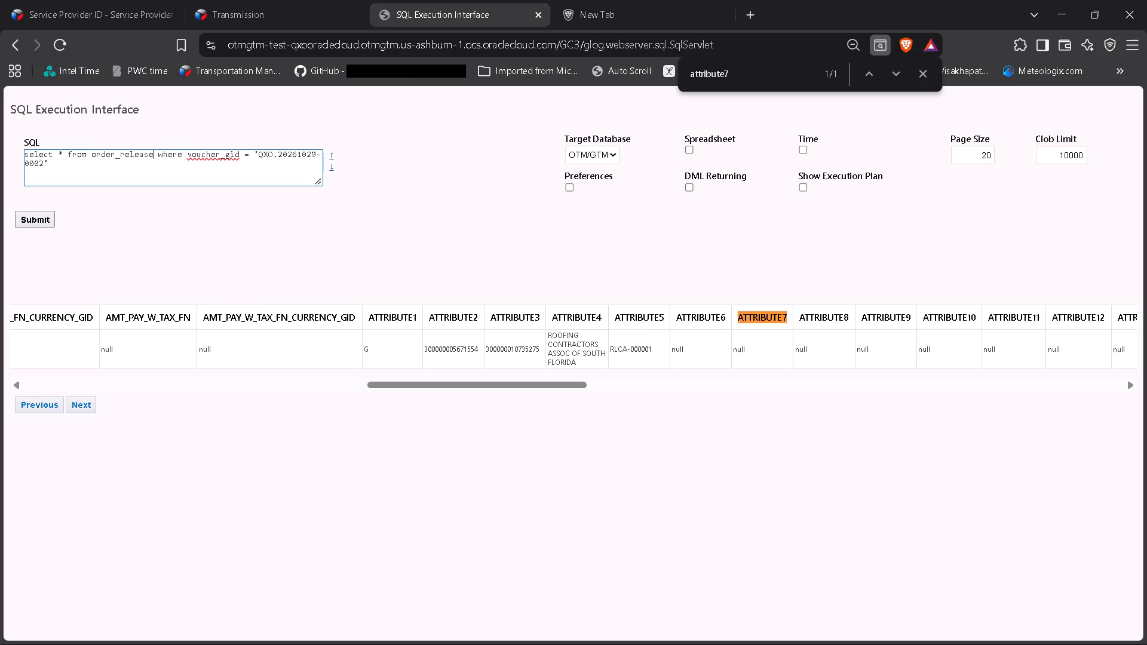
pyautogui.hotkey('ctrl', 'Right')
pyautogui.hotkey('ctrl', 'Right')
pyautogui.hotkey('ctrl', 'shift', 'Right')
pyautogui.hotkey('shift', 'Left')
pyautogui.hotkey('shift', 'Left')
pyautogui.hotkey('shift', 'Left')
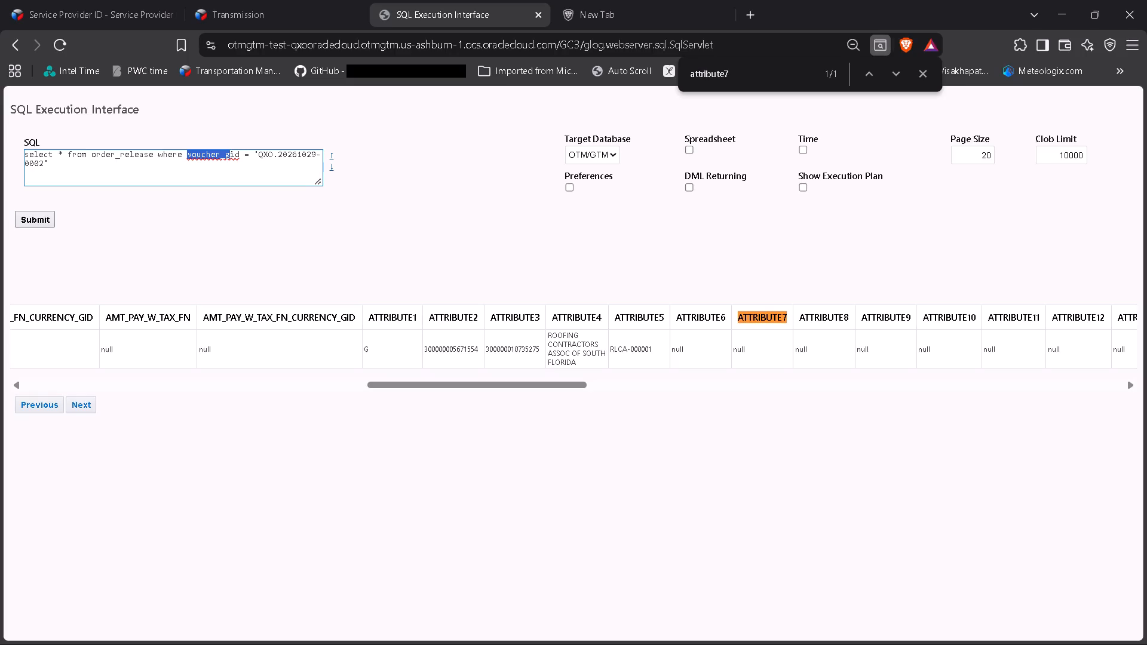
pyautogui.hotkey('shift', 'Left')
pyautogui.hotkey('shift', 'Left')
pyautogui.write('order_release')
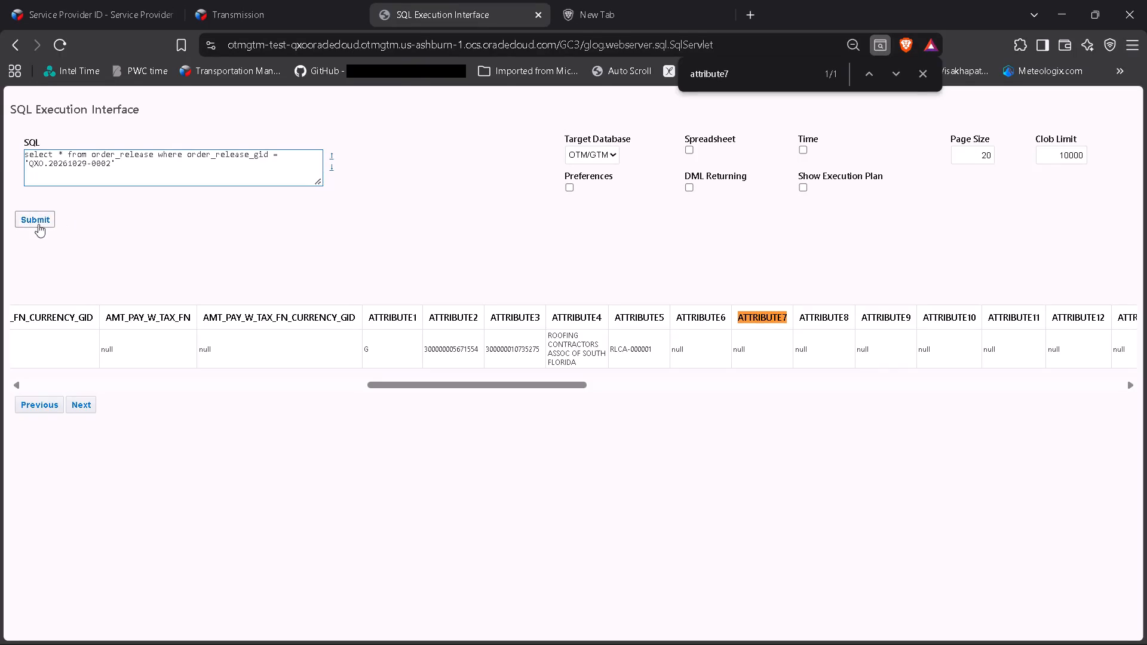
pyautogui.click(28, 215)
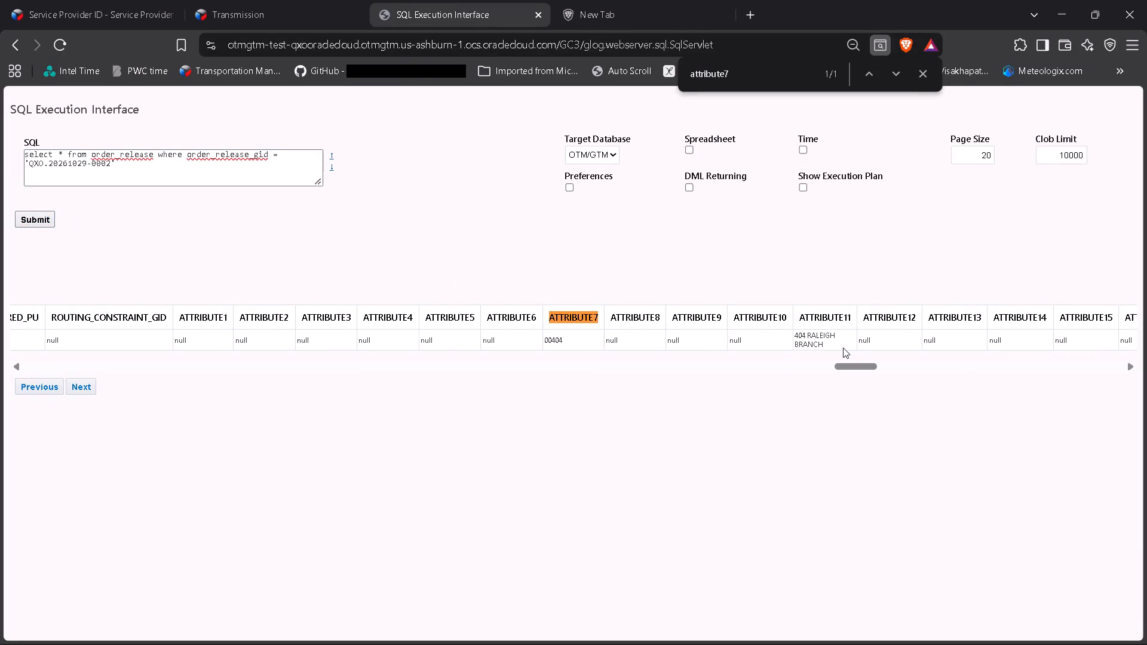
# Search the order release query results for the "general" ledger columns.
pyautogui.hotkey('ctrl', 'f')
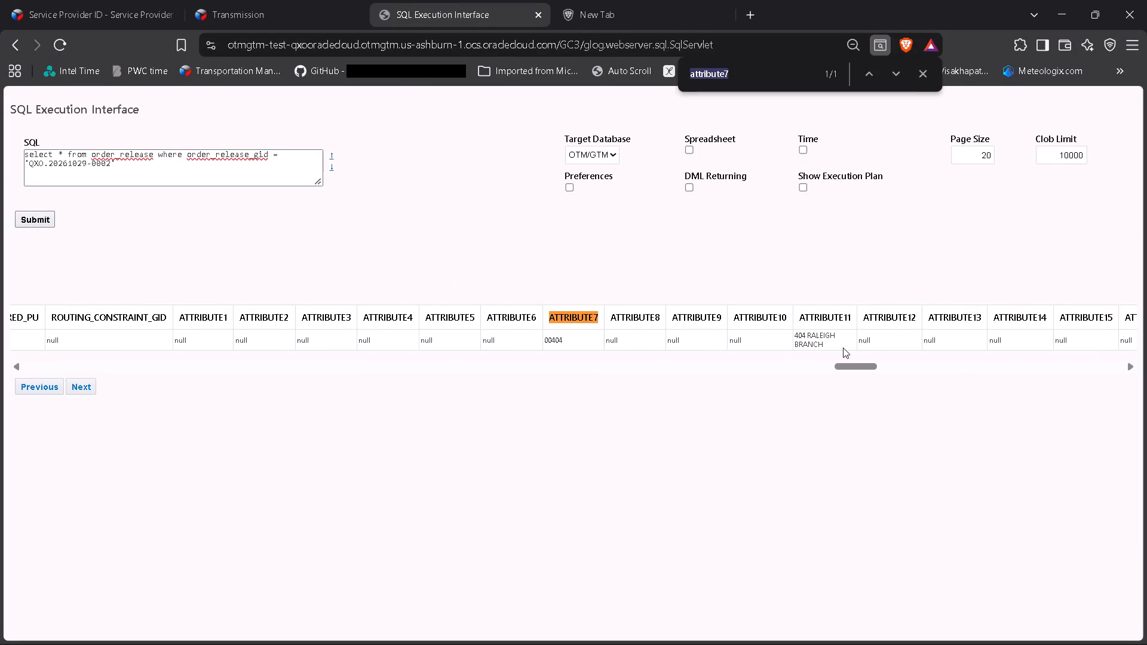
pyautogui.write('general')
pyautogui.press('Return')
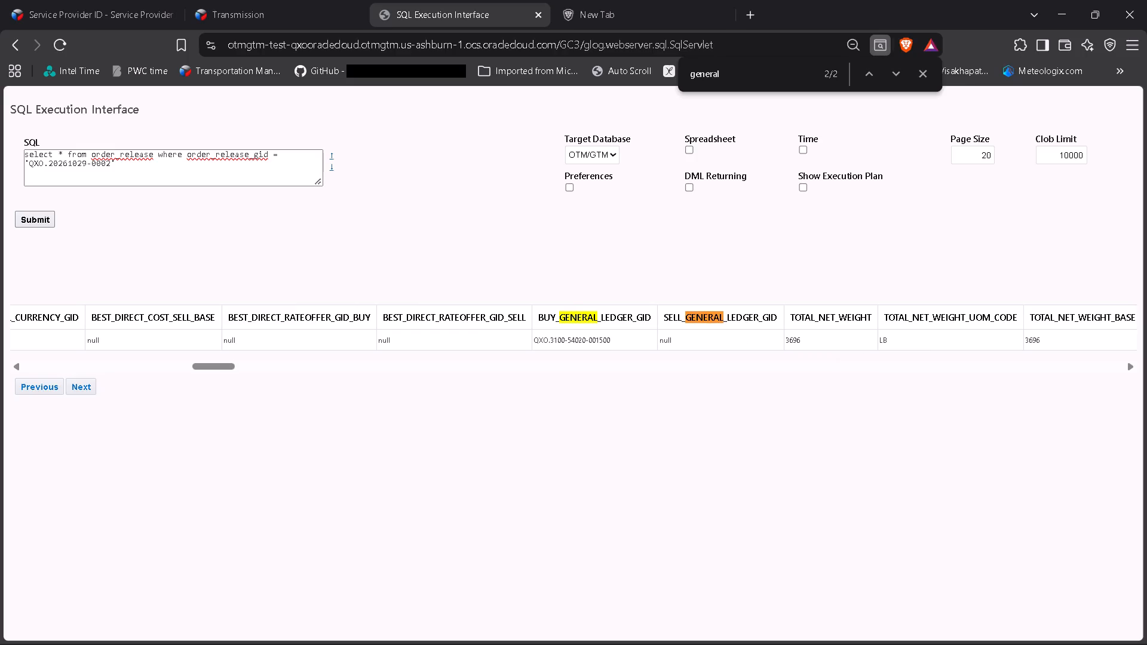
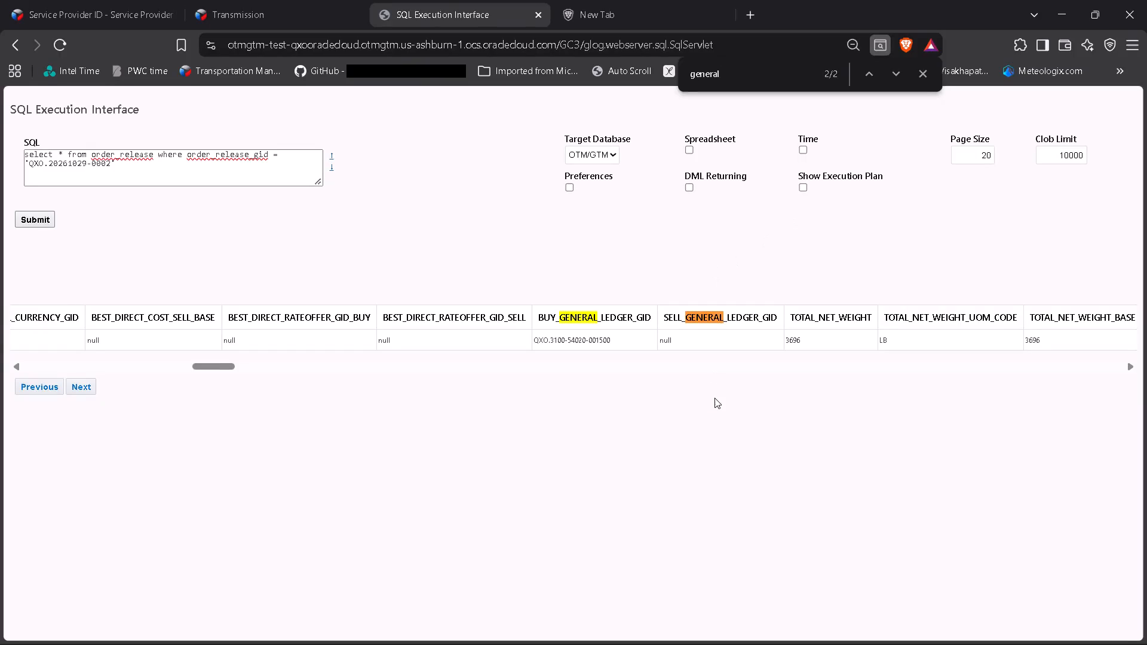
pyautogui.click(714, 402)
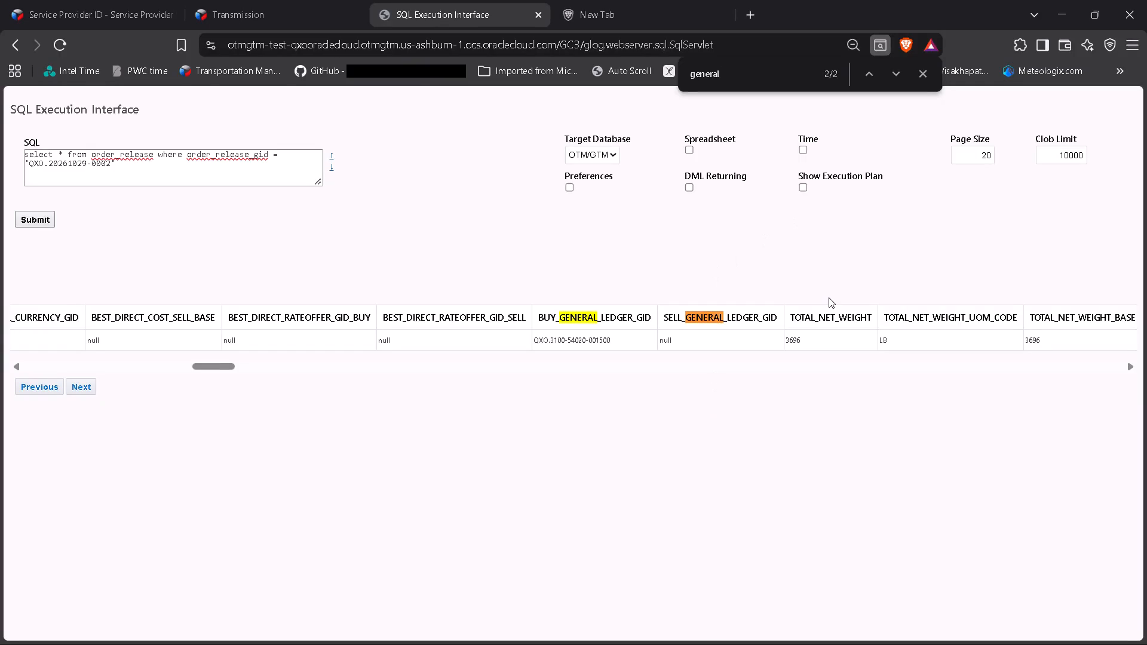